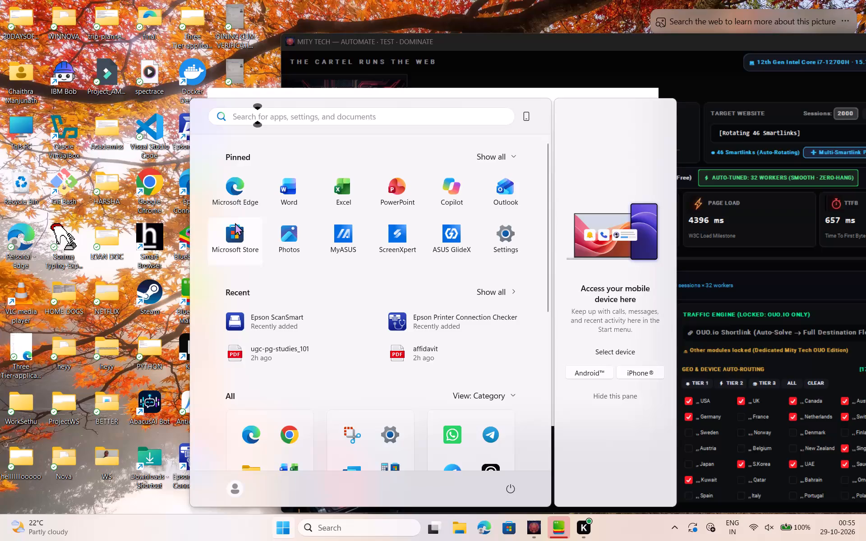
click(232, 204)
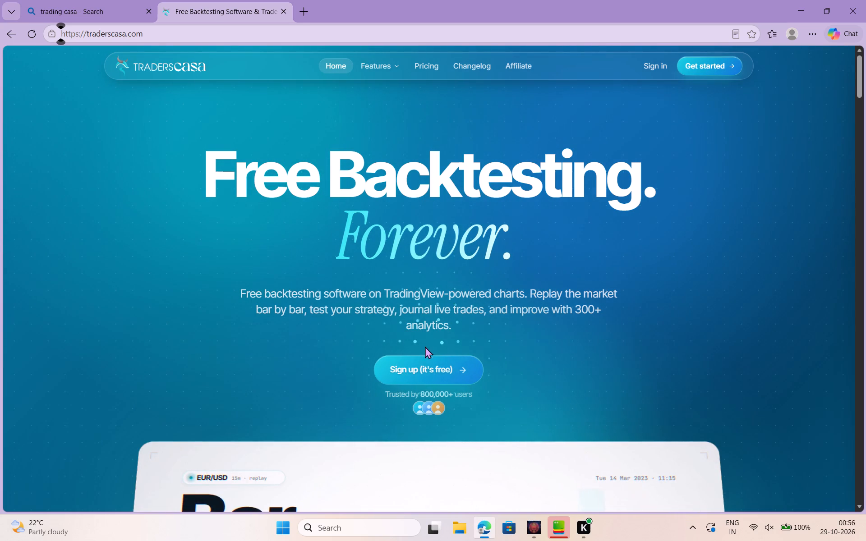
double_click(425, 365)
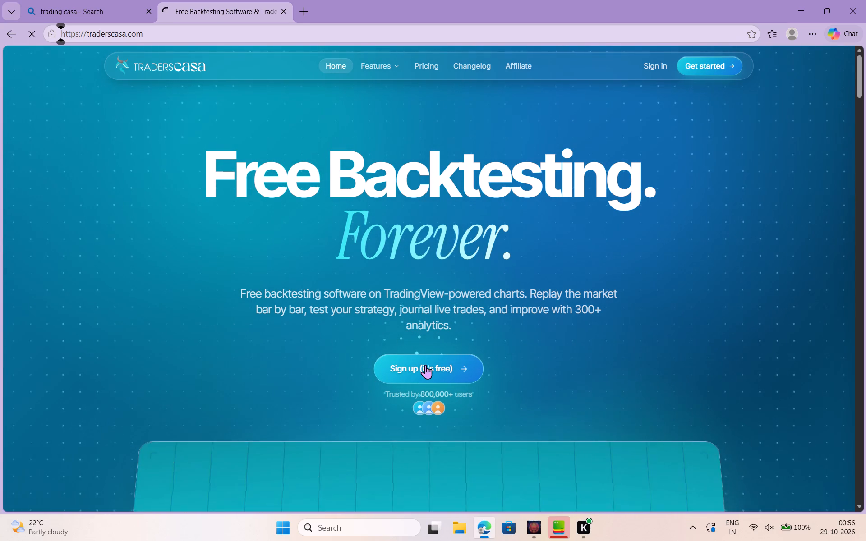
double_click(425, 365)
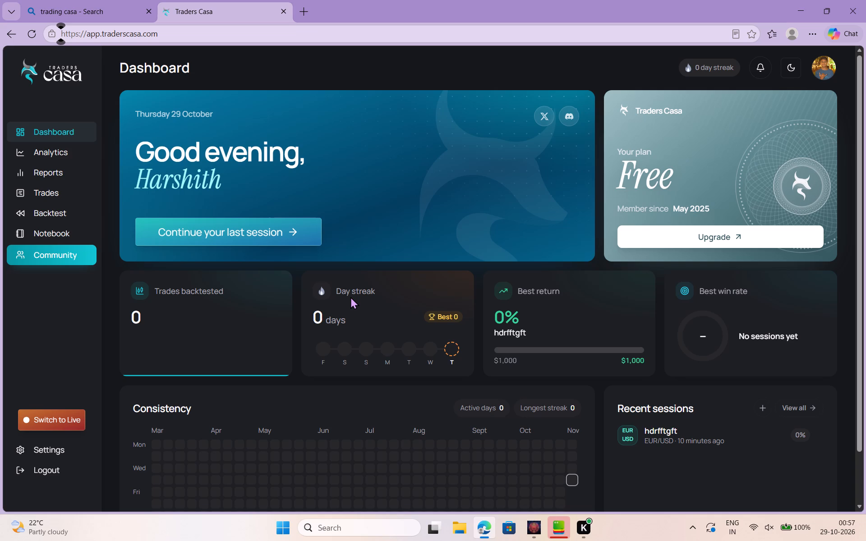
Open the saved EUR/USD backtest session "hdrfftgft" on its chart.
click(65, 220)
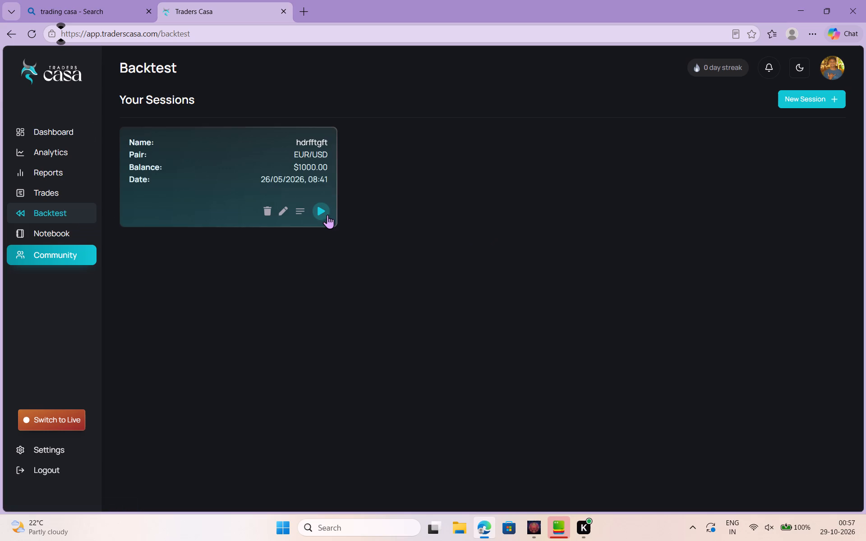
click(319, 215)
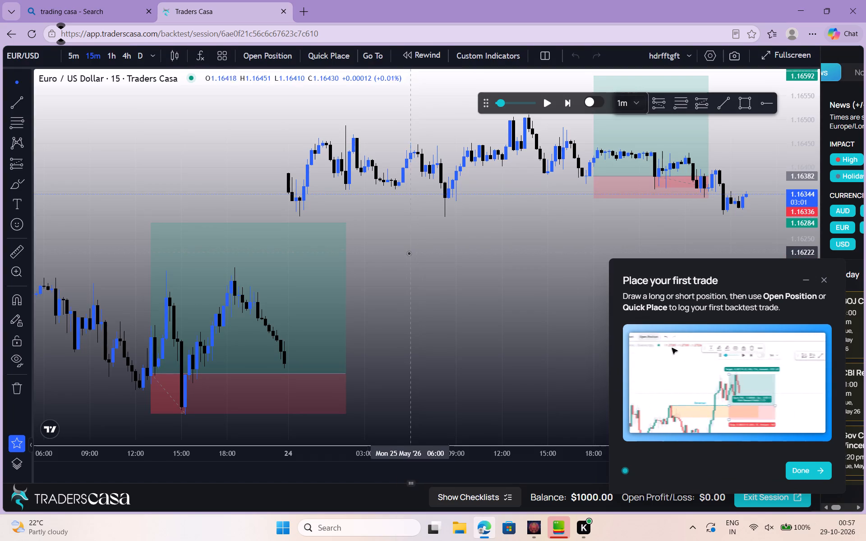
Start the bar replay on the 15-minute EUR/USD chart, with empty space ahead of the latest candles.
right_click(407, 252)
scroll(407, 252, left, 1)
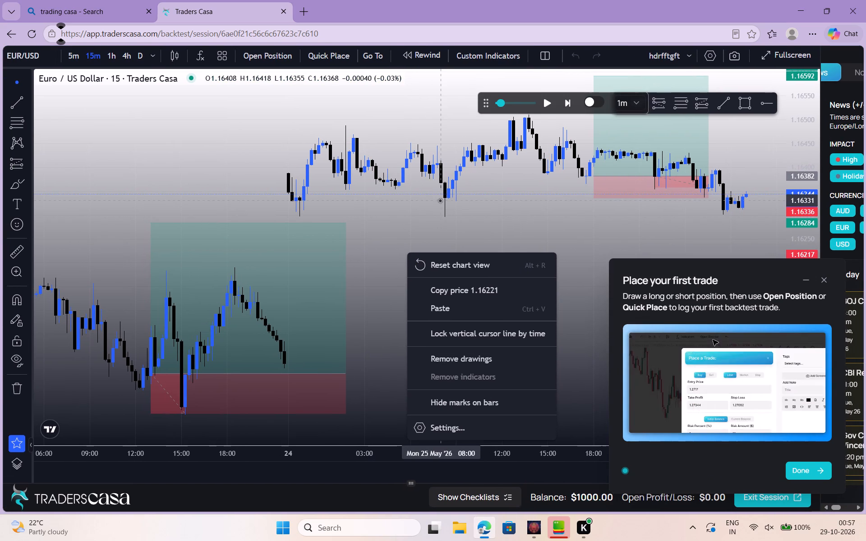
double_click(440, 200)
click(358, 289)
drag(358, 289, 223, 345)
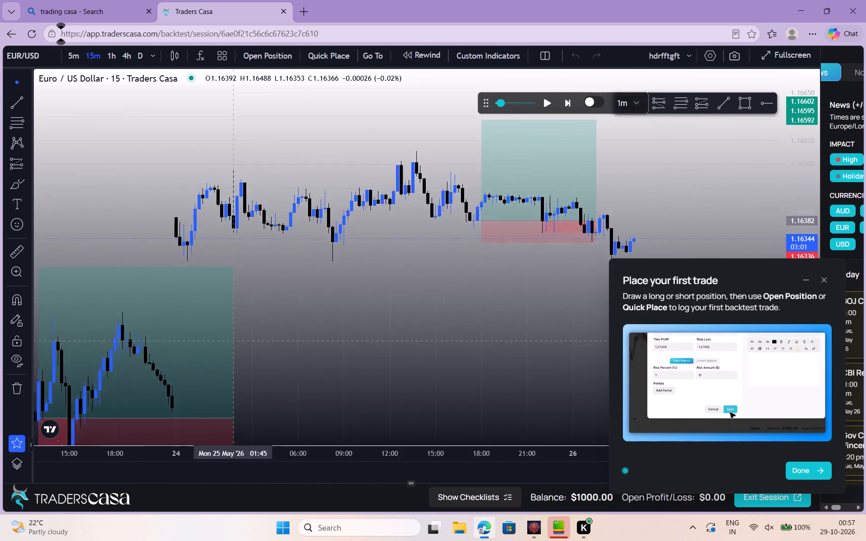
drag(223, 345, 147, 350)
click(365, 309)
drag(365, 309, 152, 348)
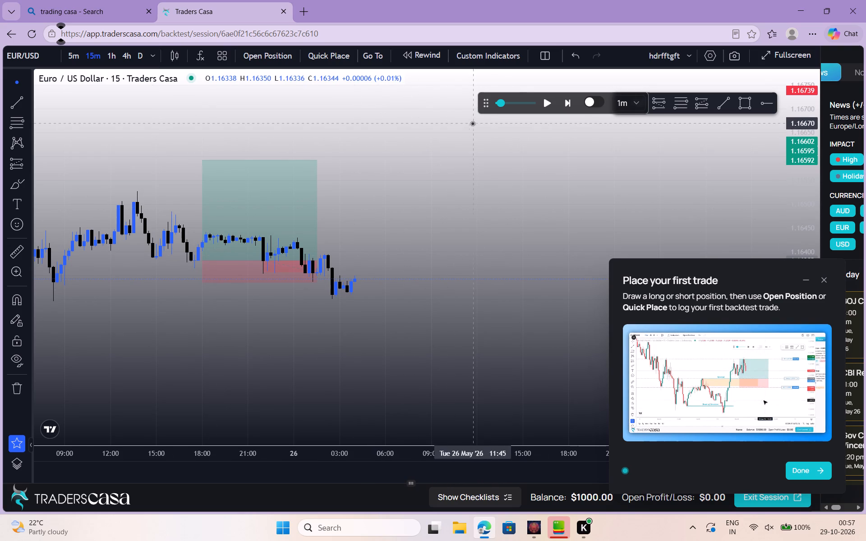
click(546, 107)
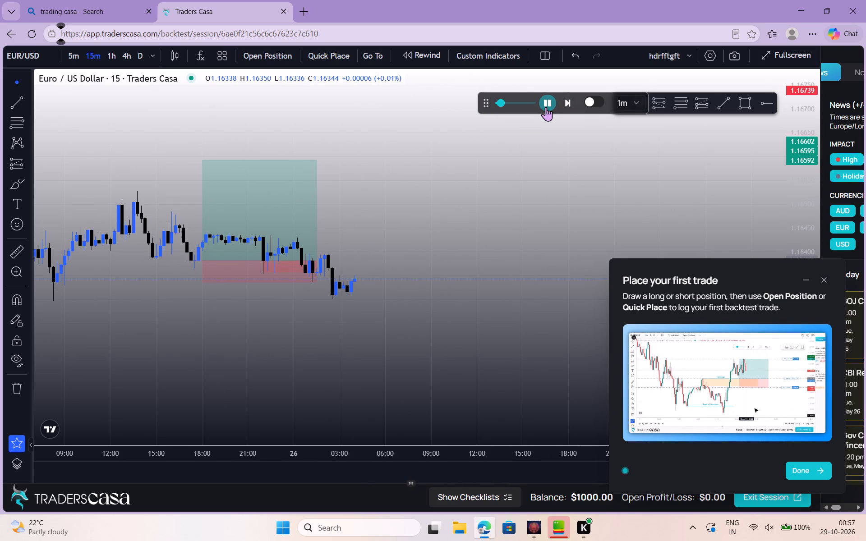
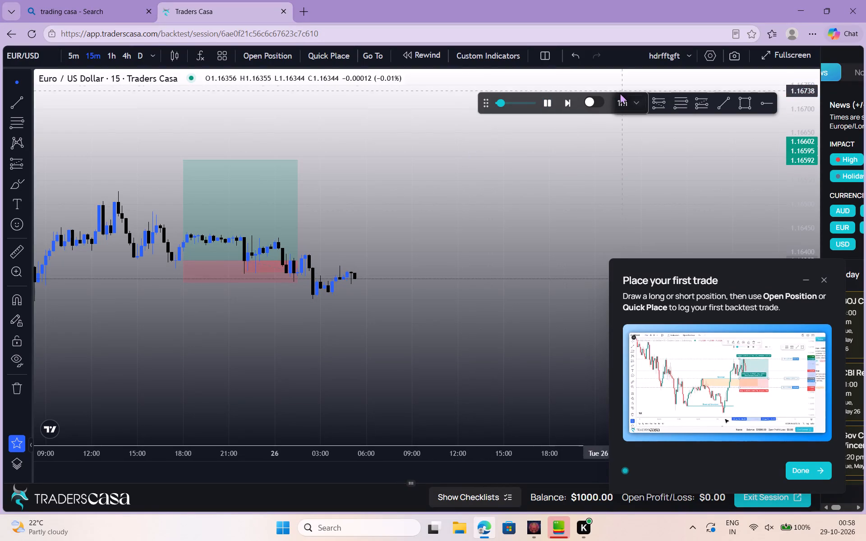
Speed up the bar replay by raising its step interval to 3m and then to 5m.
click(641, 104)
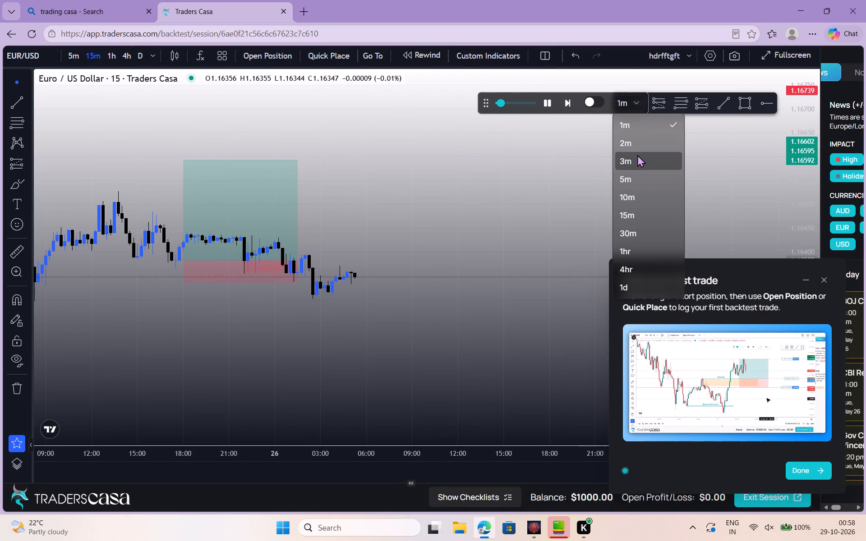
click(637, 155)
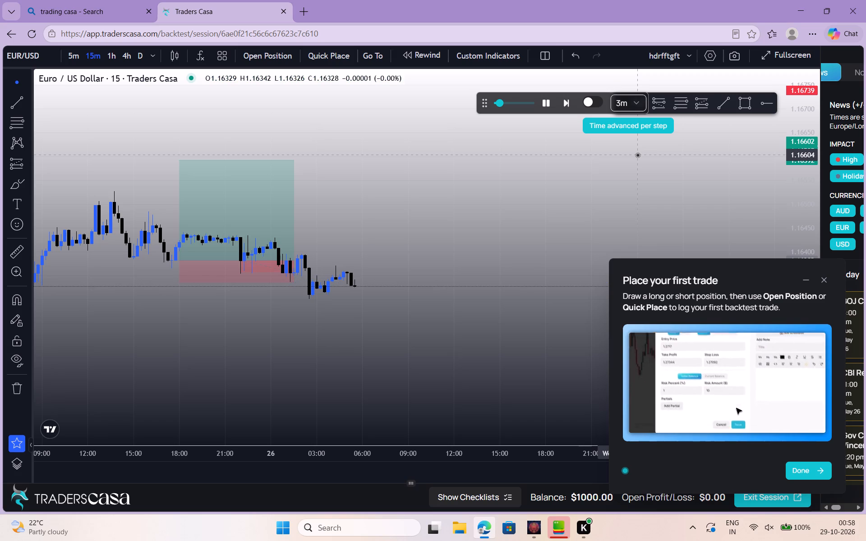
click(629, 101)
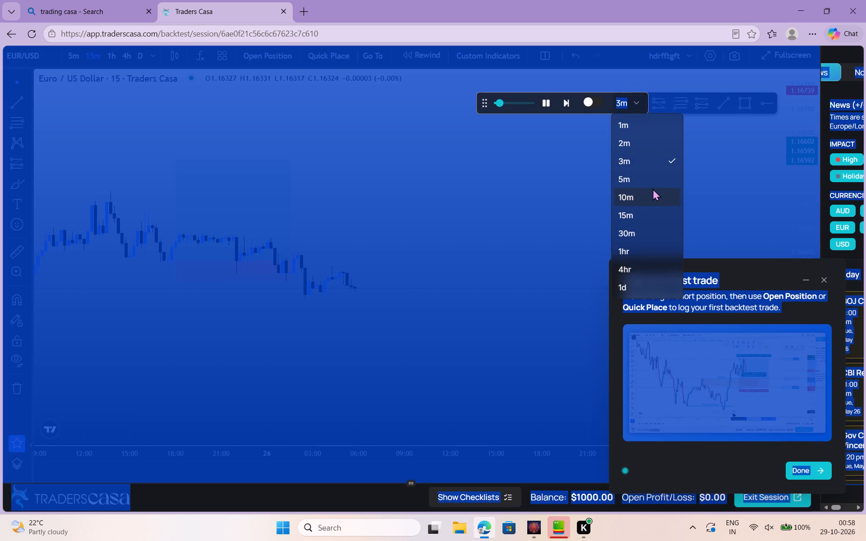
click(645, 179)
click(600, 209)
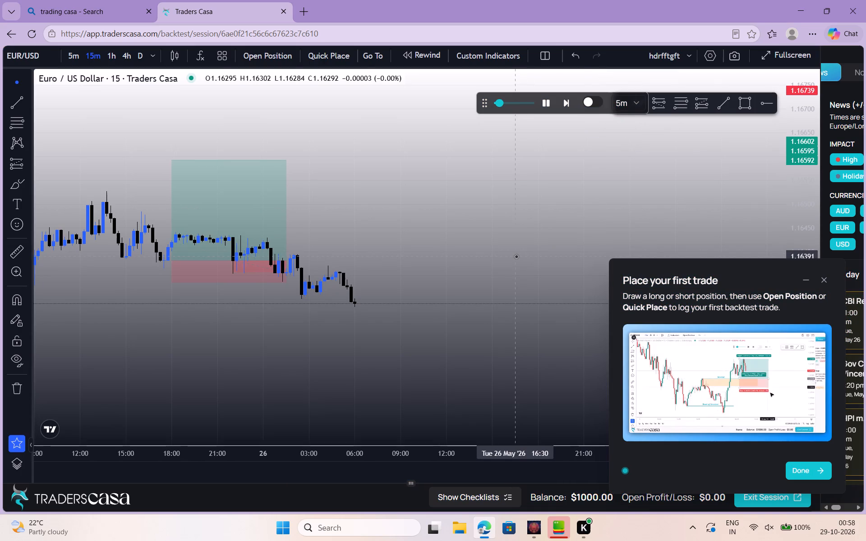
Follow the replayed 26 May candles beyond the existing long position on the EUR/USD chart.
scroll(516, 256, down, 1)
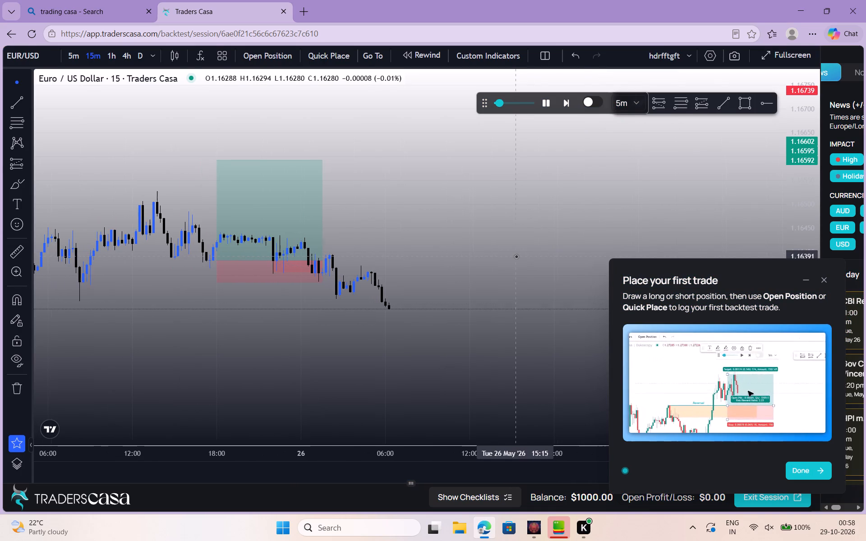
right_click(516, 256)
right_click(516, 256)
scroll(516, 256, left, 1)
drag(426, 248, 410, 241)
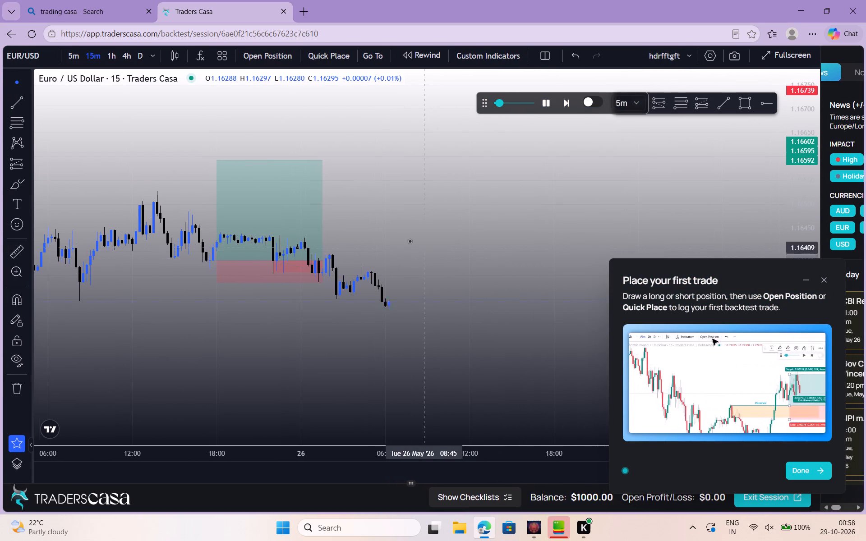
drag(410, 241, 345, 211)
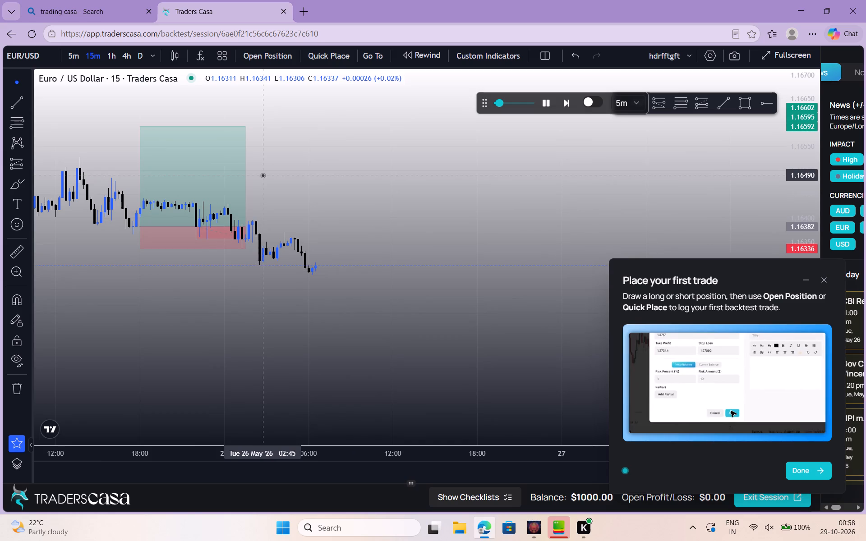
click(263, 175)
drag(263, 175, 246, 159)
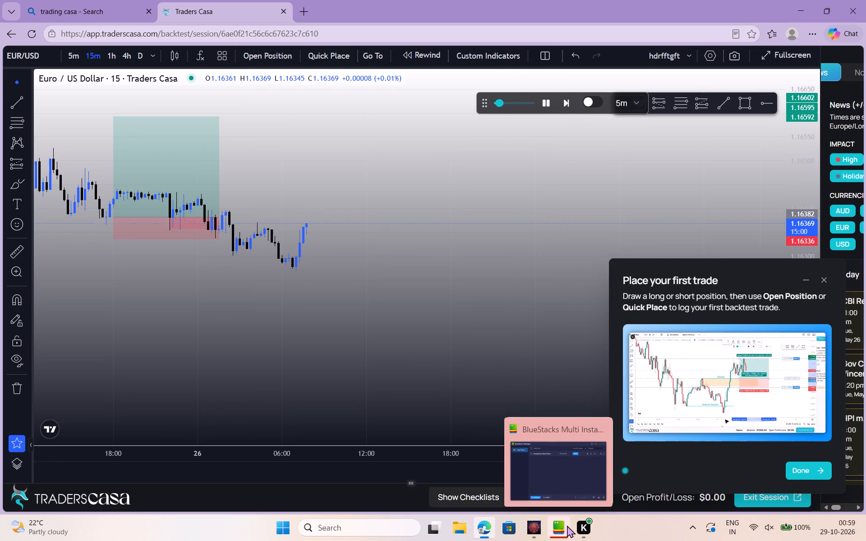
Close the BlueStacks Multi Instance Manager window.
click(598, 431)
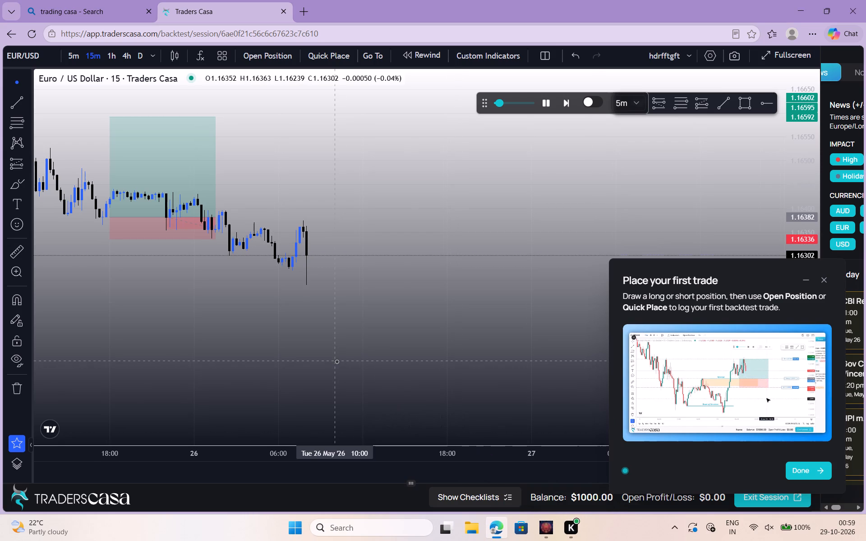
Draw a Fibonacci retracement from the 26 May 08:00 swing low up to about 1.16424.
scroll(336, 361, right, 1)
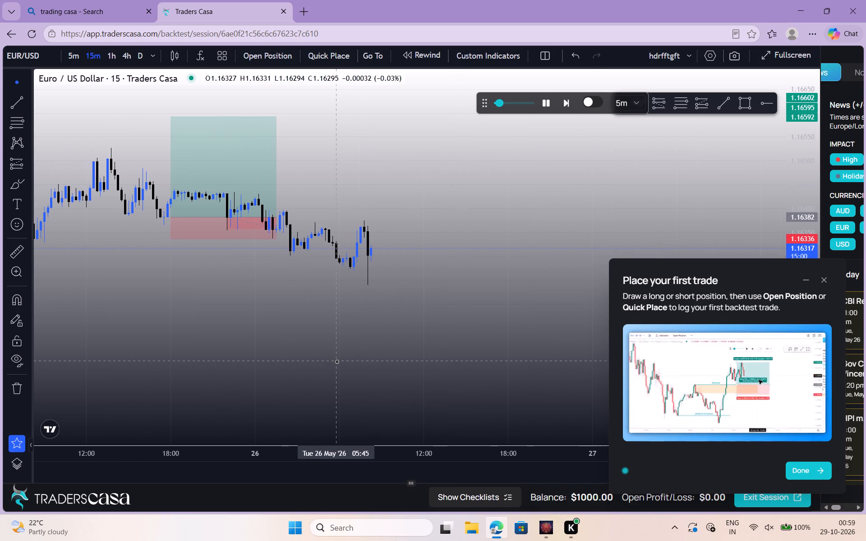
click(683, 98)
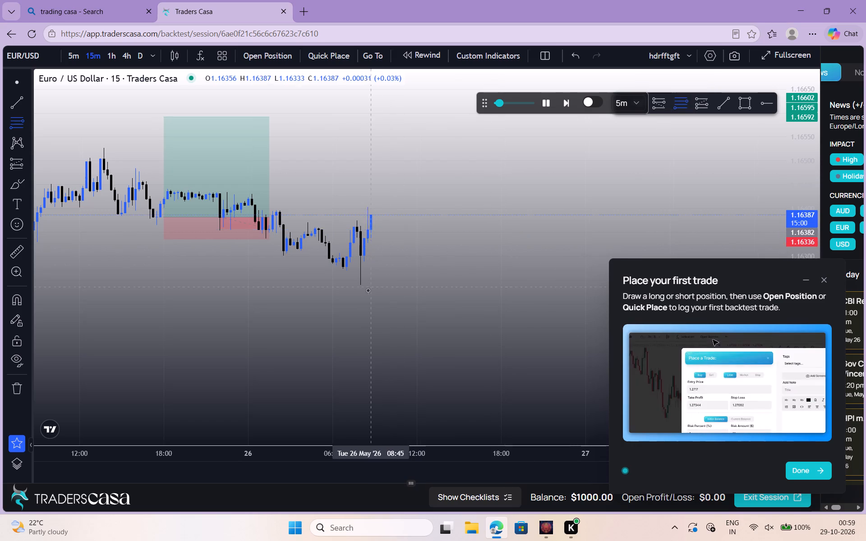
click(360, 286)
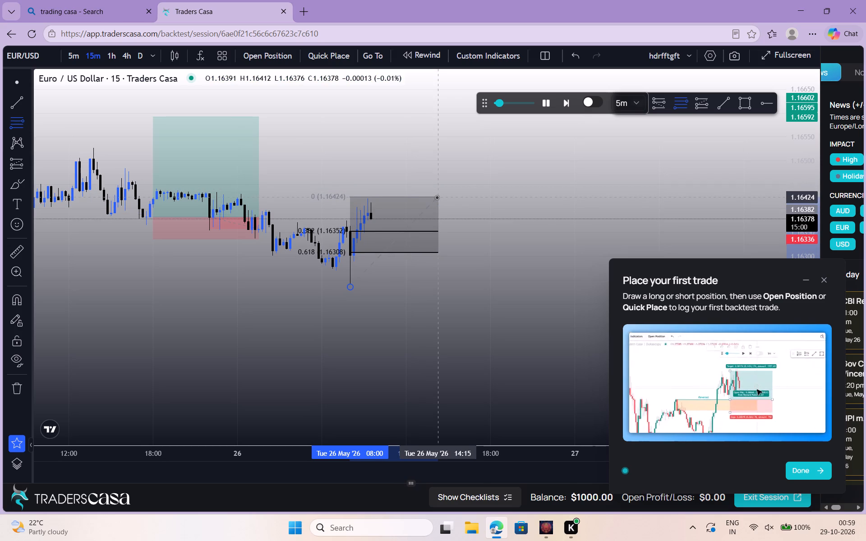
click(437, 197)
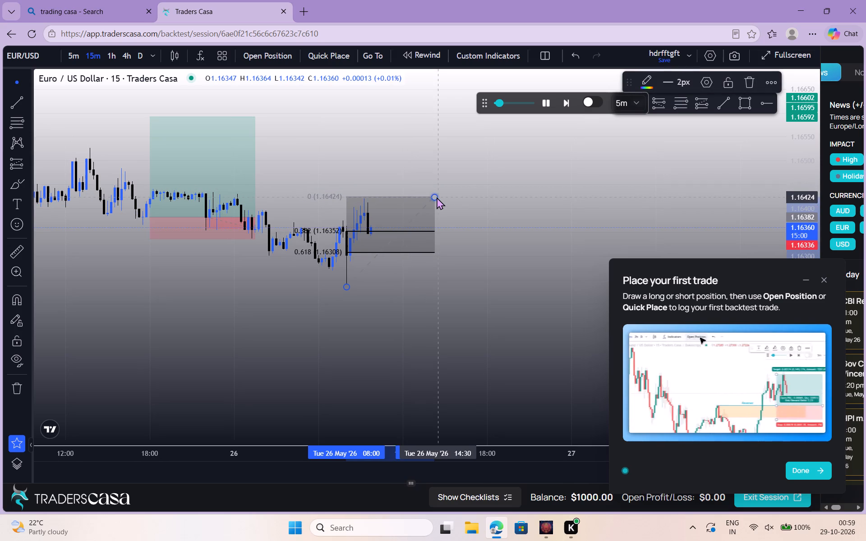
click(424, 165)
click(424, 165)
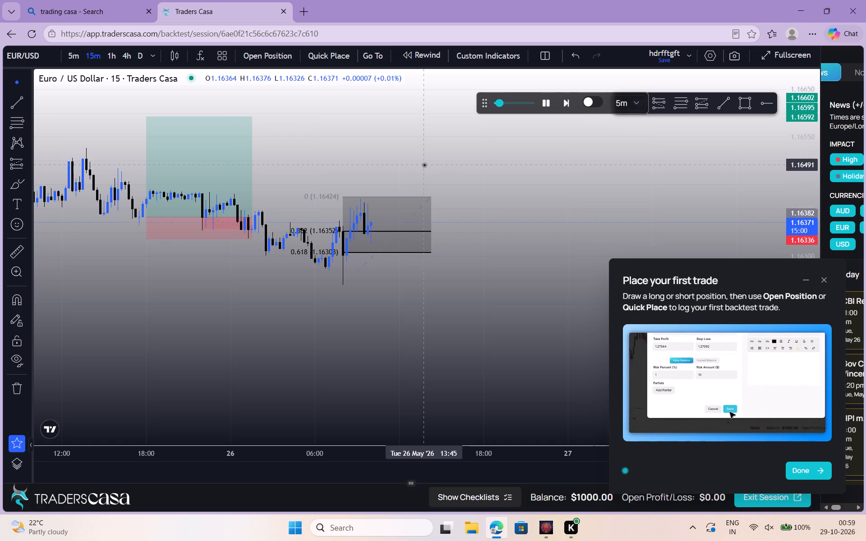
click(424, 165)
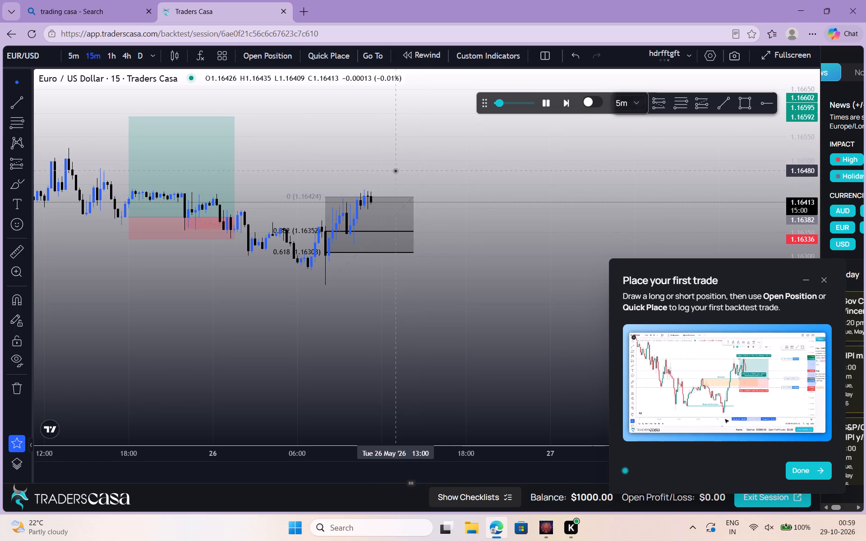
Watch the replay around the Fibonacci retracement and compare the new candles with the earlier price action.
drag(395, 170, 420, 168)
click(420, 168)
drag(420, 168, 437, 220)
click(437, 220)
drag(437, 220, 351, 220)
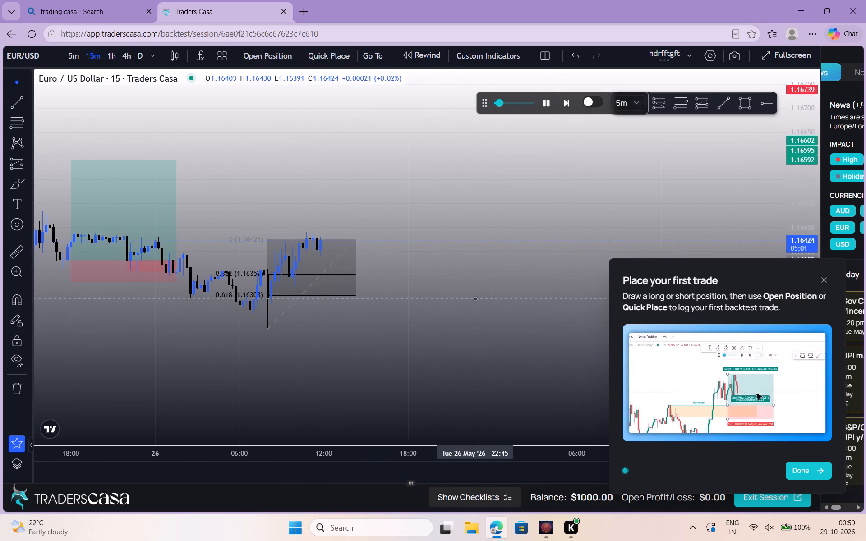
scroll(475, 298, down, 1)
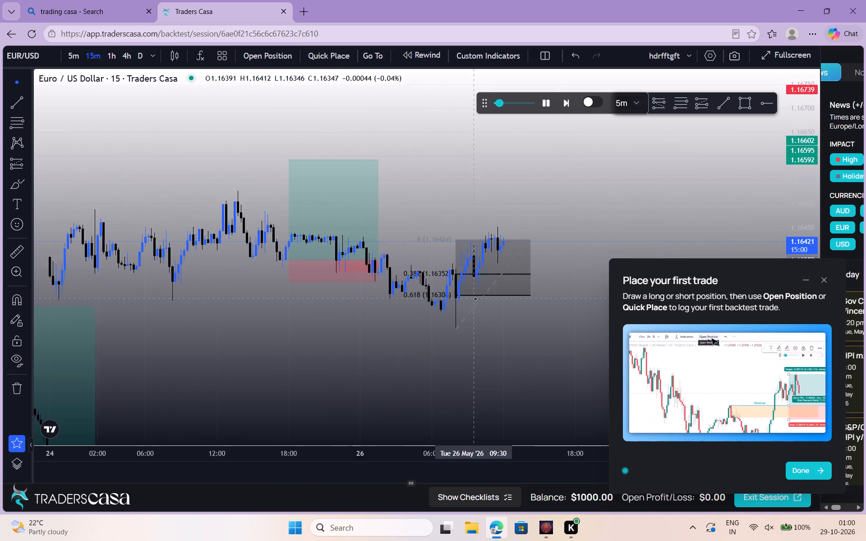
scroll(475, 298, down, 3)
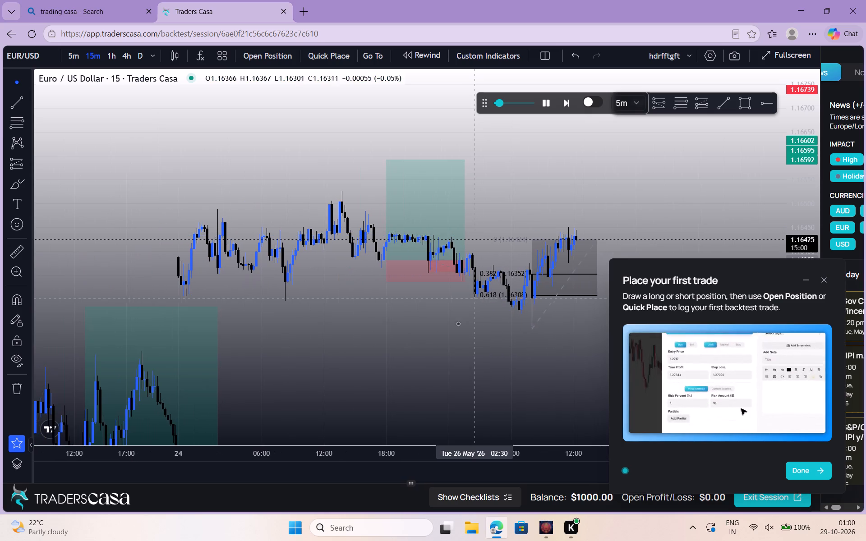
scroll(421, 368, left, 2)
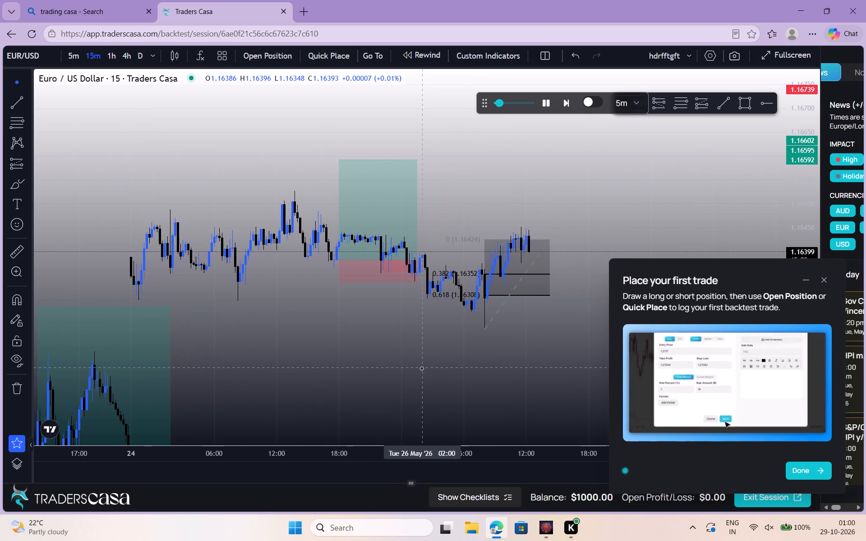
scroll(421, 368, left, 2)
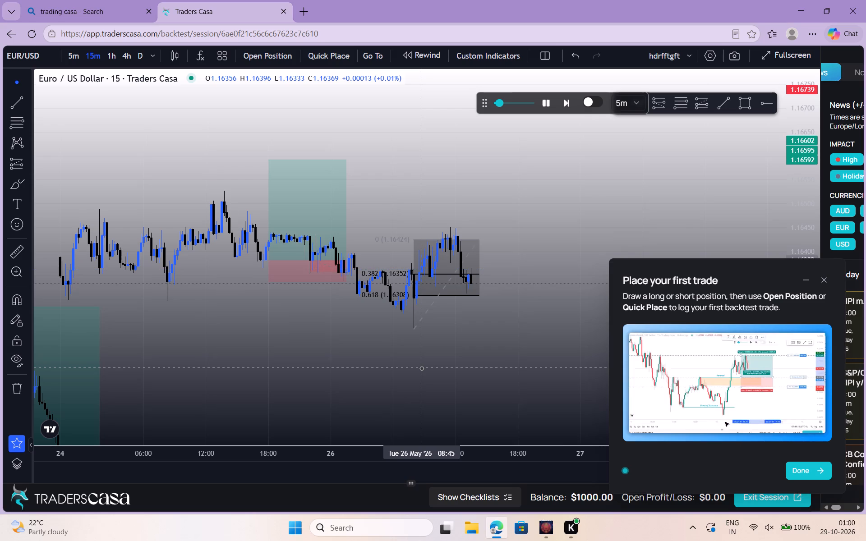
scroll(421, 368, left, 2)
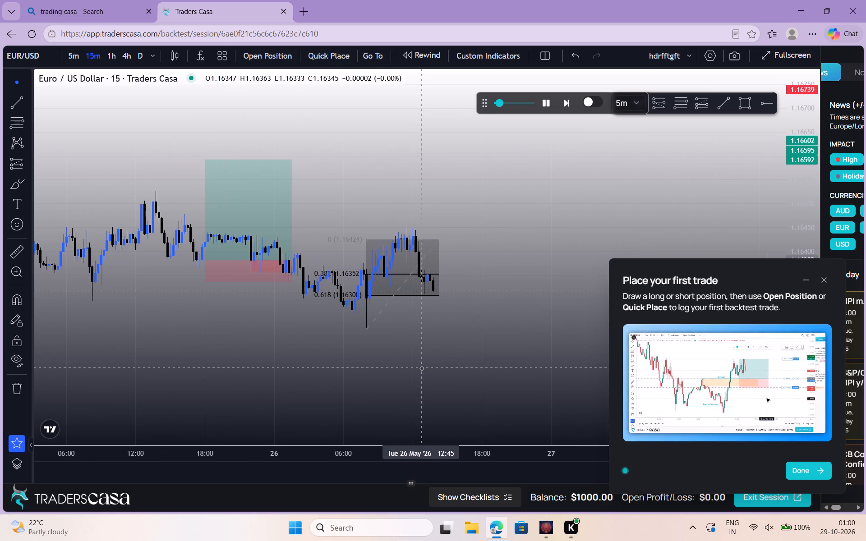
drag(417, 336, 423, 321)
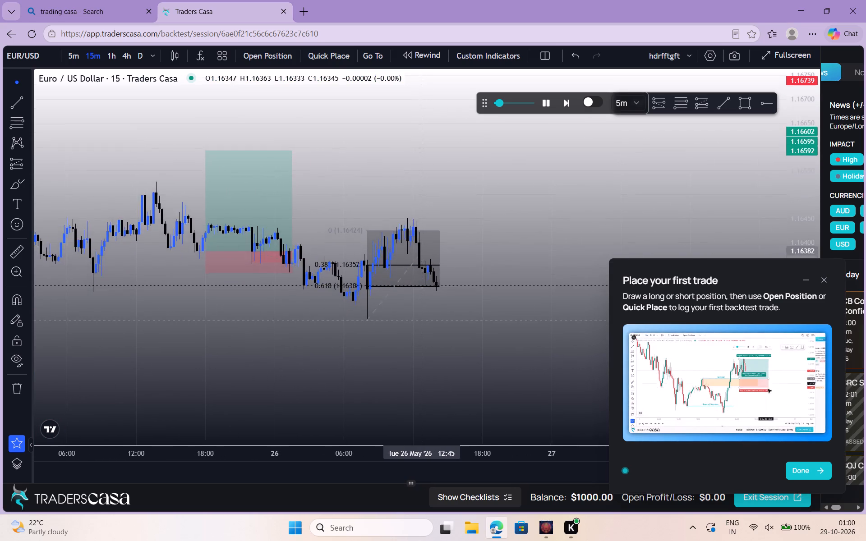
drag(423, 321, 406, 250)
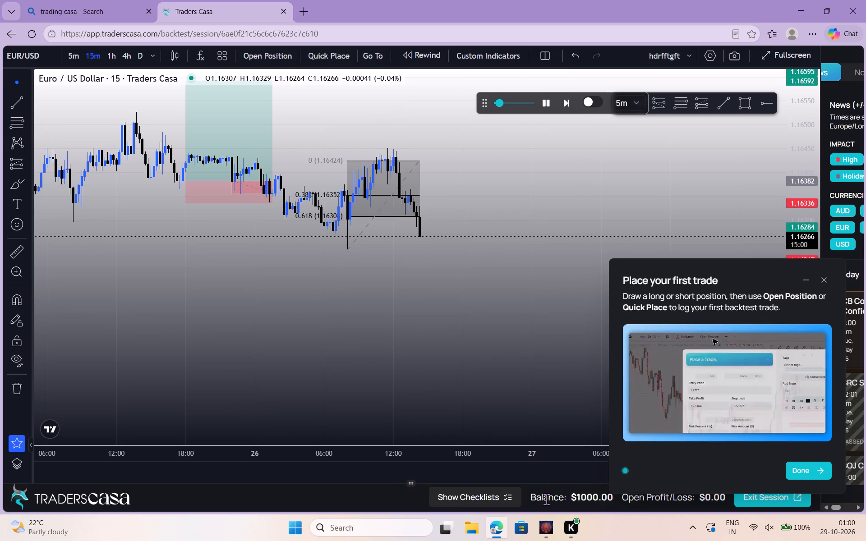
click(459, 374)
drag(459, 374, 444, 418)
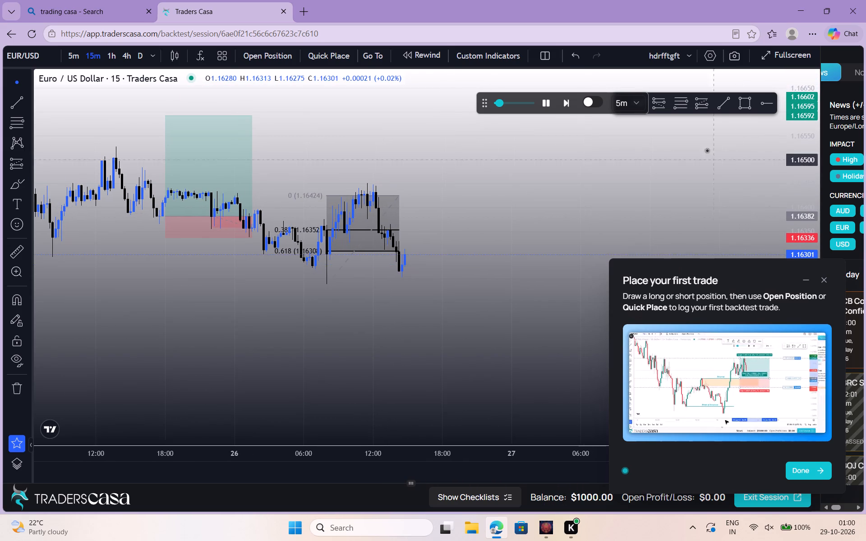
Place a short position just below the retracement zone, with entry at about 1.16288 and stop at about 1.16359.
click(659, 105)
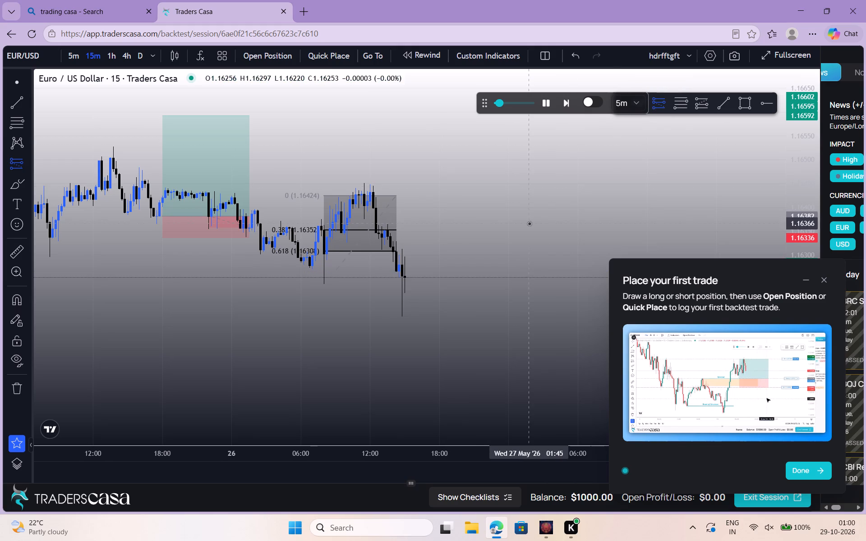
click(391, 272)
click(387, 342)
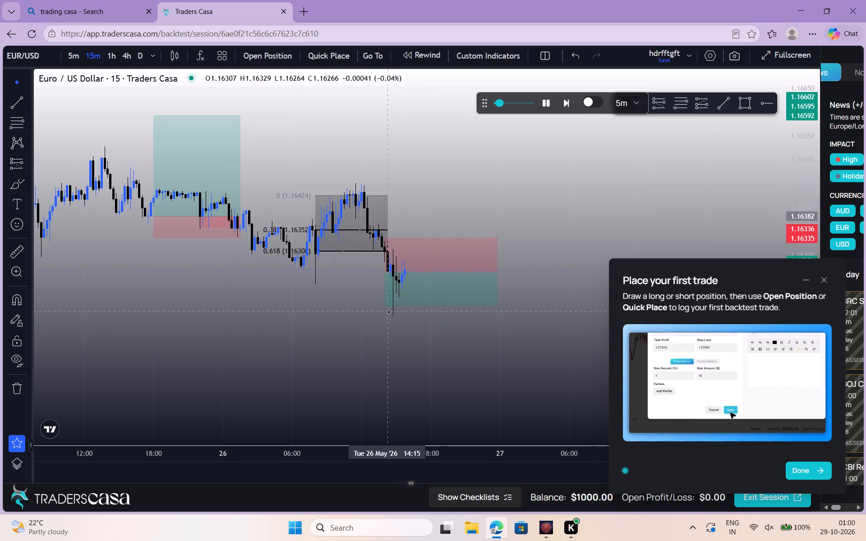
drag(386, 299, 357, 393)
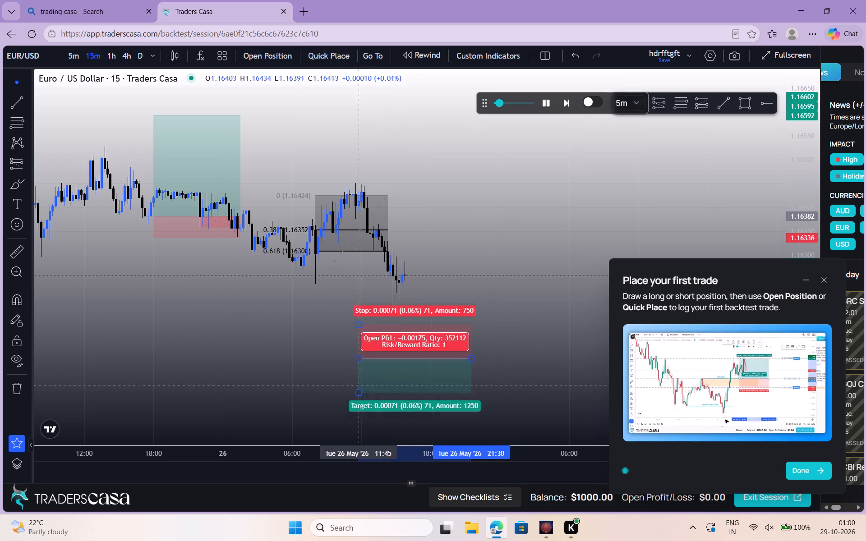
drag(357, 393, 386, 286)
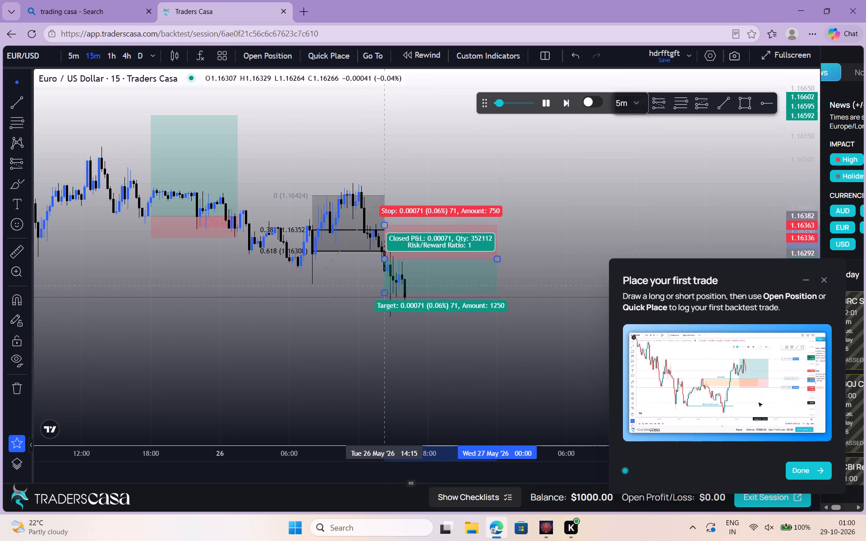
drag(386, 286, 386, 288)
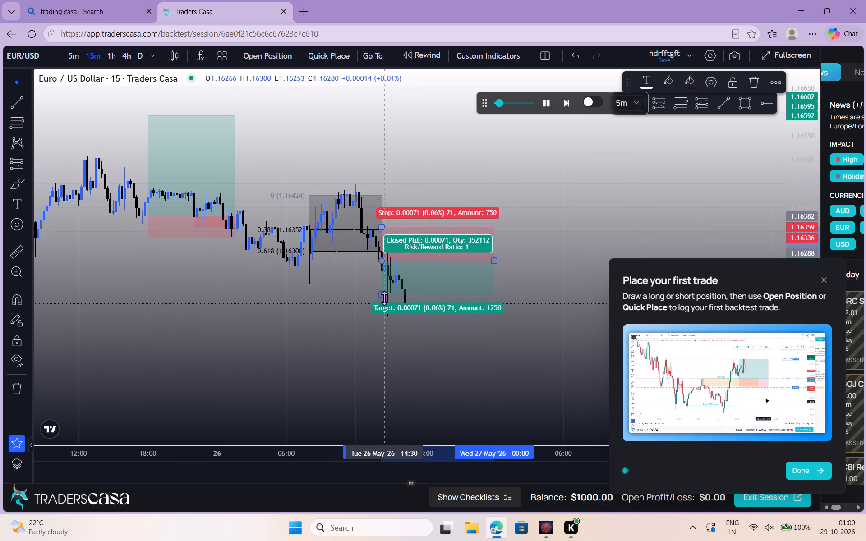
Extend the short position's target to about 0.00220 below entry, for a risk/reward ratio of about 3.1.
click(384, 298)
drag(384, 298, 363, 366)
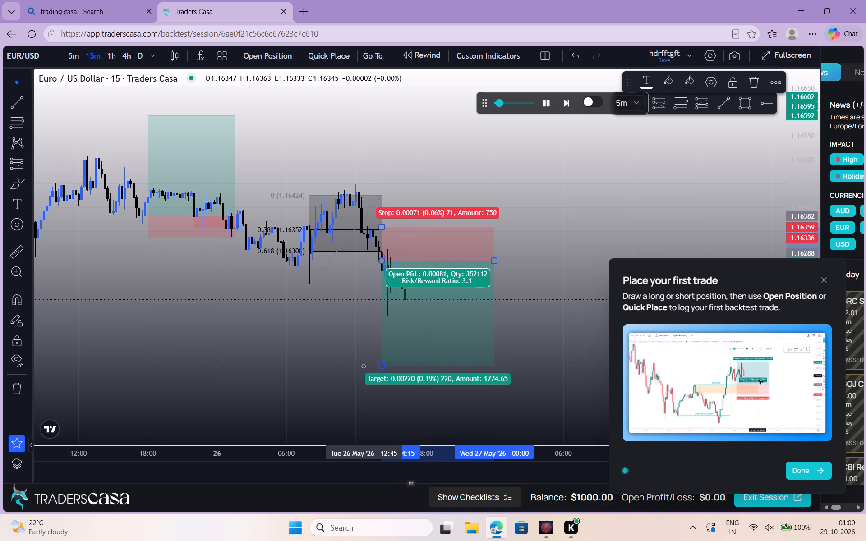
click(363, 366)
click(363, 366)
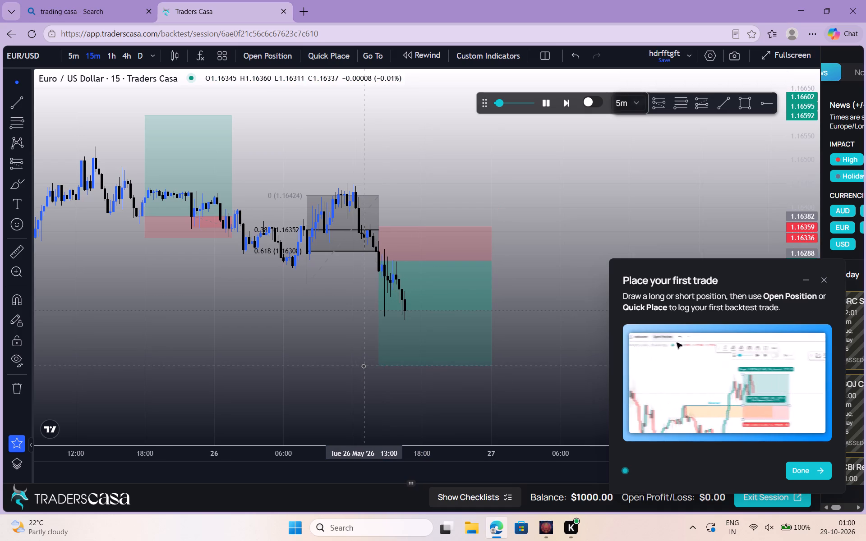
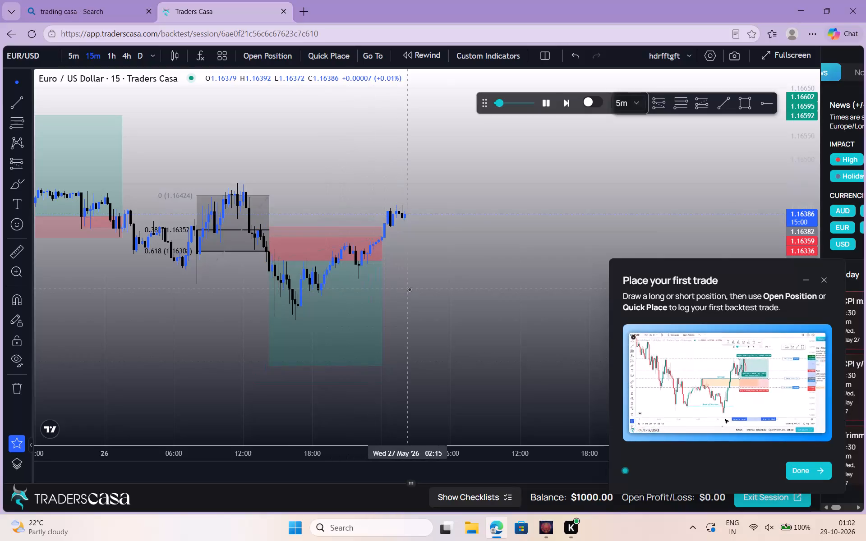
Place a second short position at the latest candles around 27 May 02:15, with entry at about 1.16373 and stop at about 1.16431.
click(410, 289)
drag(410, 289, 282, 288)
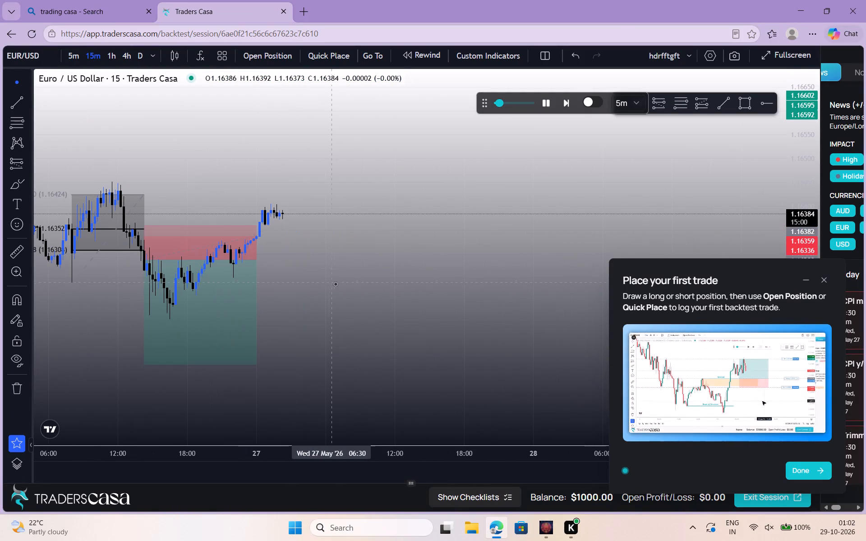
double_click(335, 284)
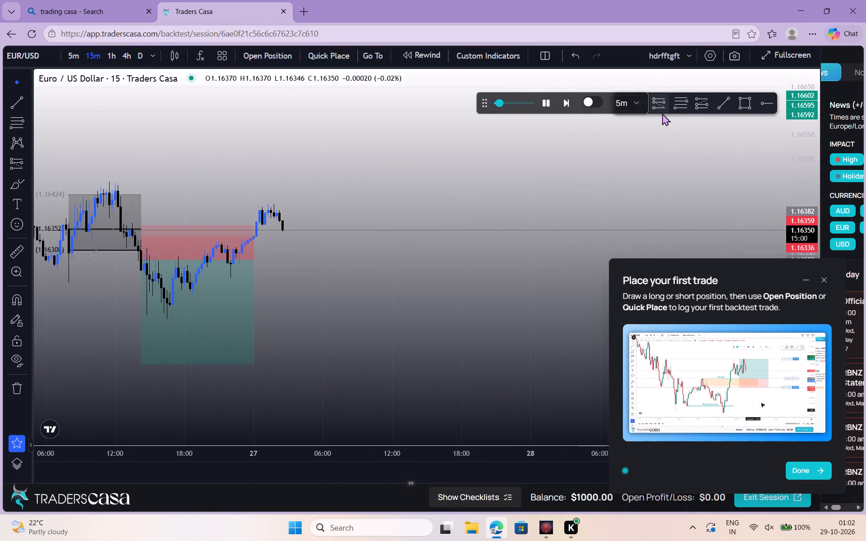
click(662, 113)
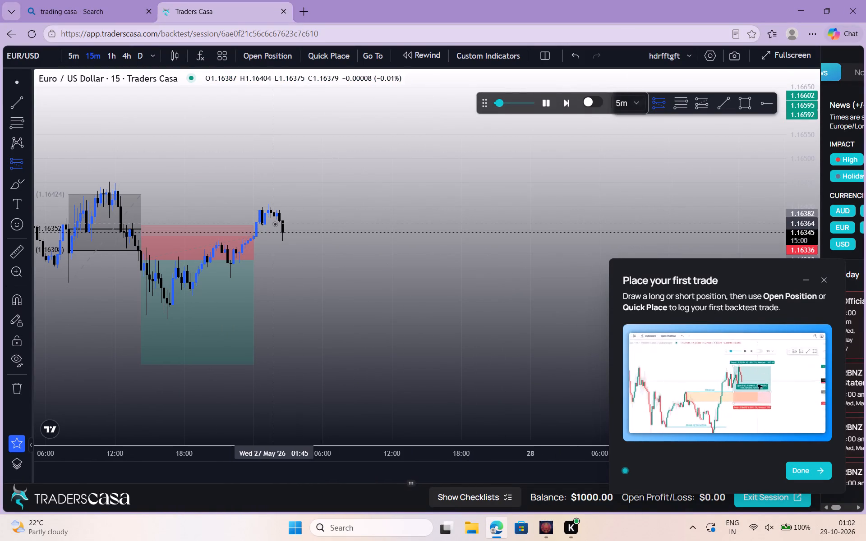
click(277, 219)
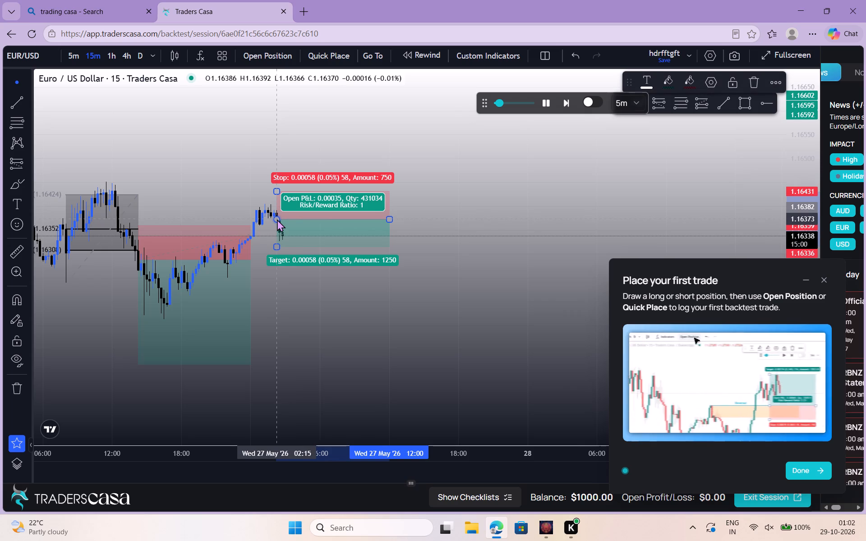
Extend the new short position's target downward to just above the first short position's target level.
drag(276, 248, 272, 320)
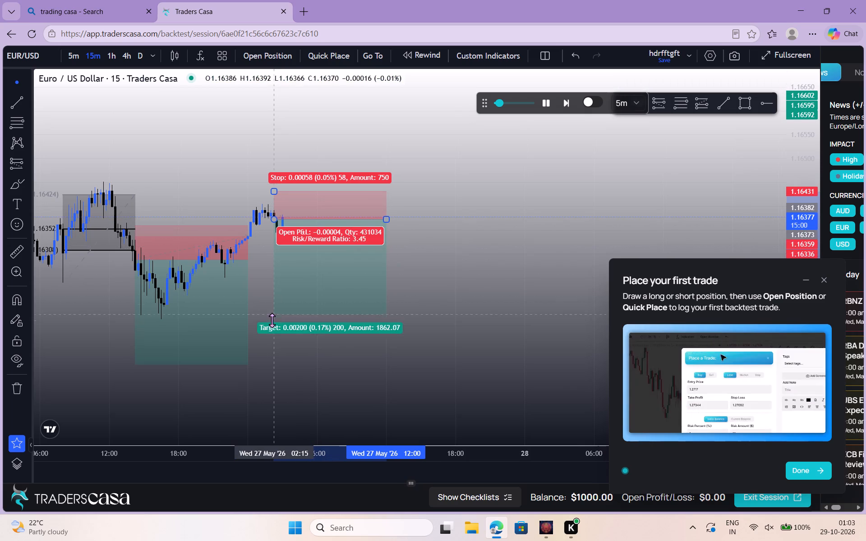
drag(272, 320, 273, 355)
click(406, 341)
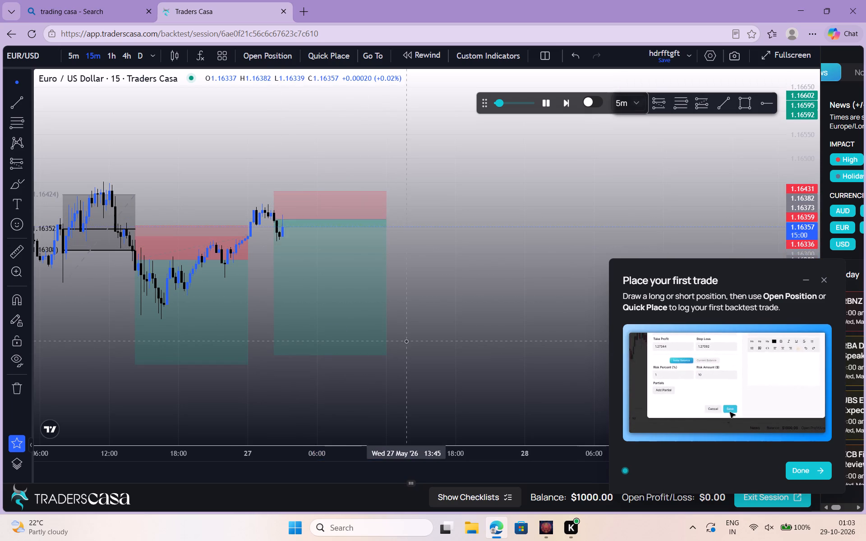
Search the indicators for "ema" and add EMA Cross to the EUR/USD chart.
click(199, 52)
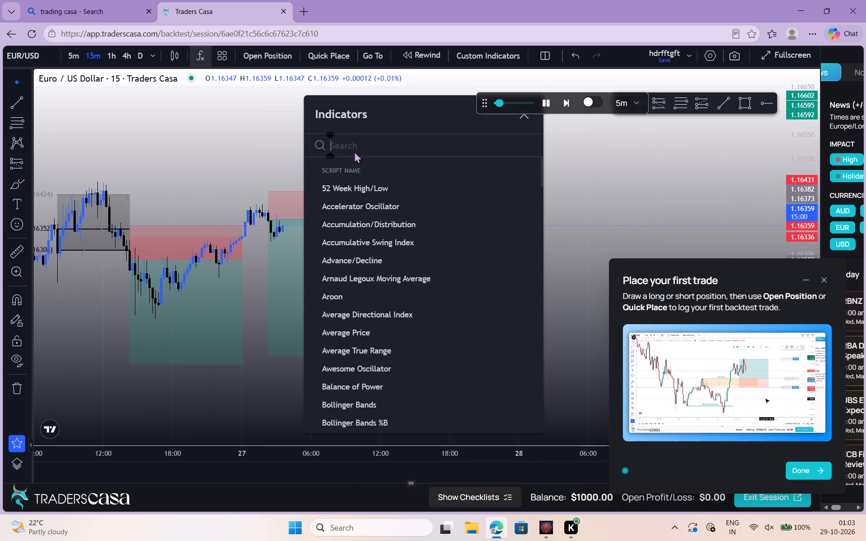
click(350, 150)
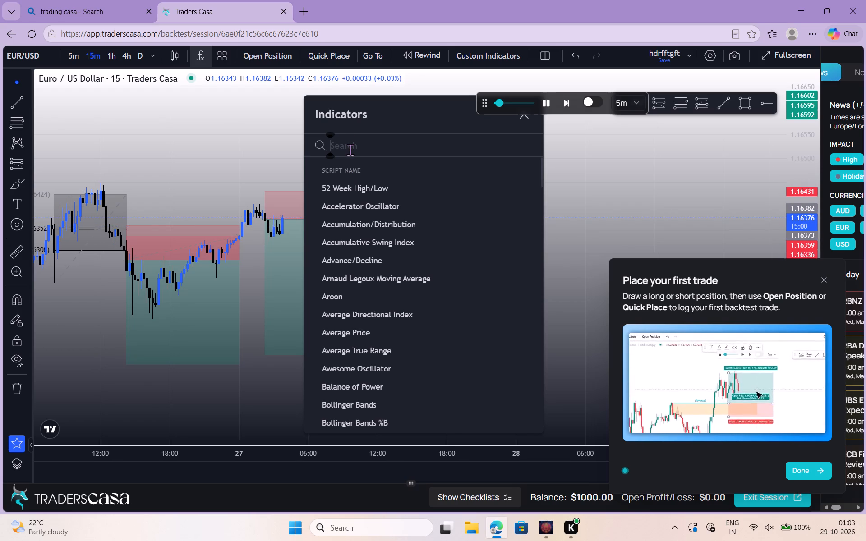
text(ema)
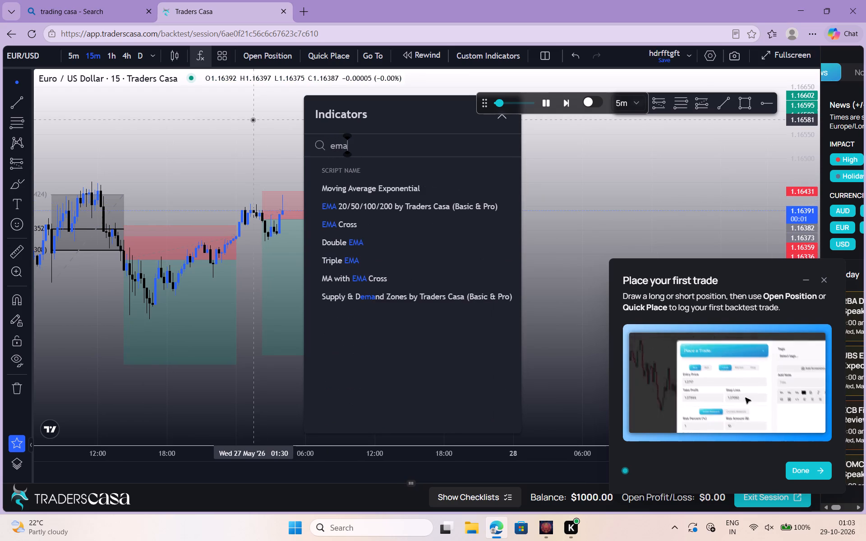
click(304, 220)
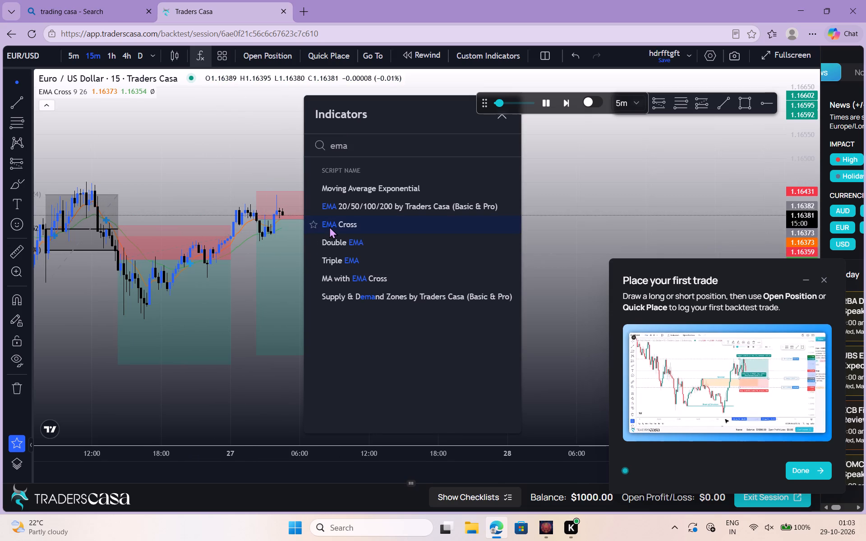
click(329, 226)
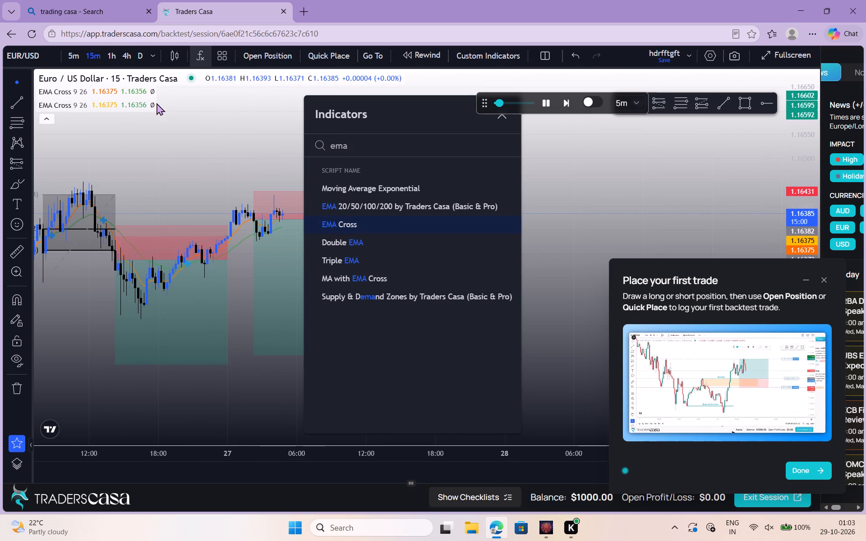
click(141, 87)
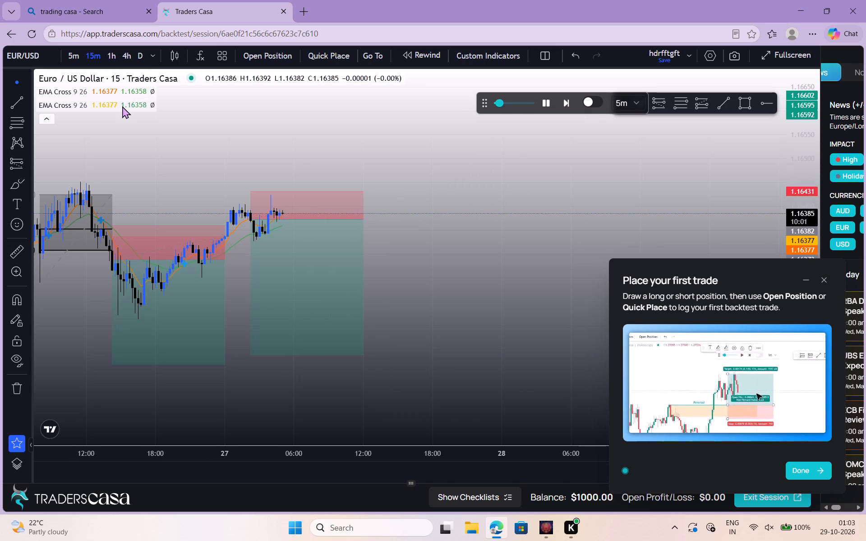
Remove the duplicate EMA Cross indicator from the chart.
click(122, 106)
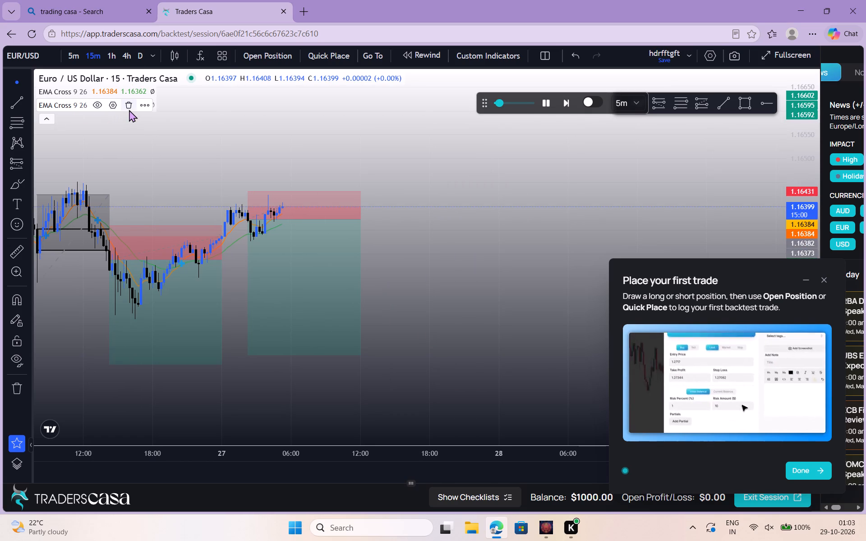
click(129, 104)
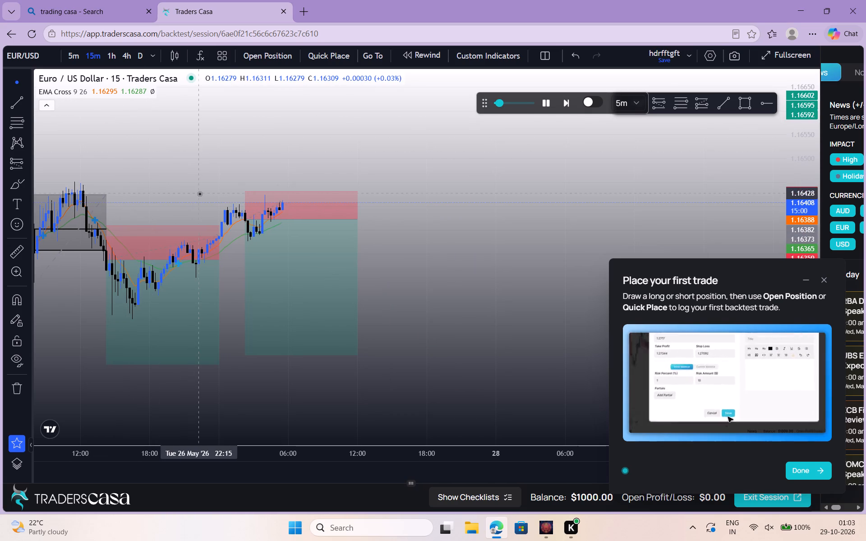
Set the colour of the remaining EMA Cross indicator's Short line to black.
scroll(199, 193, left, 1)
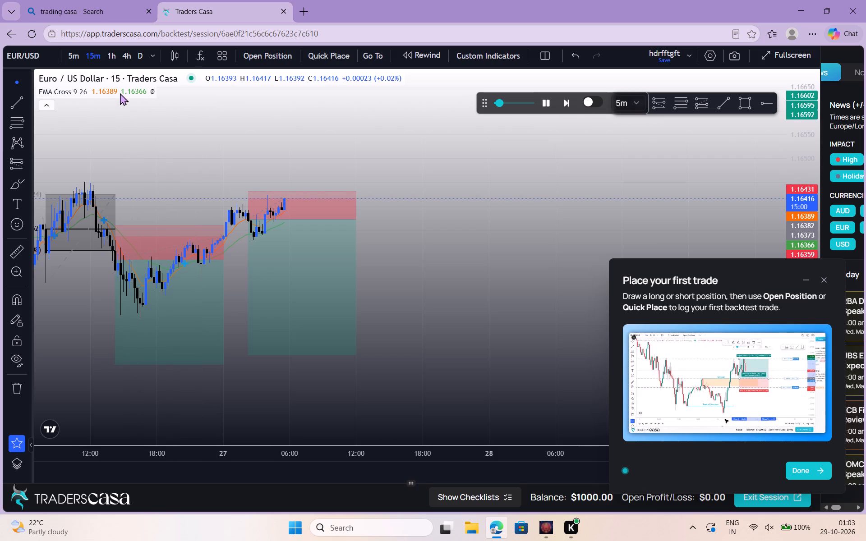
click(107, 91)
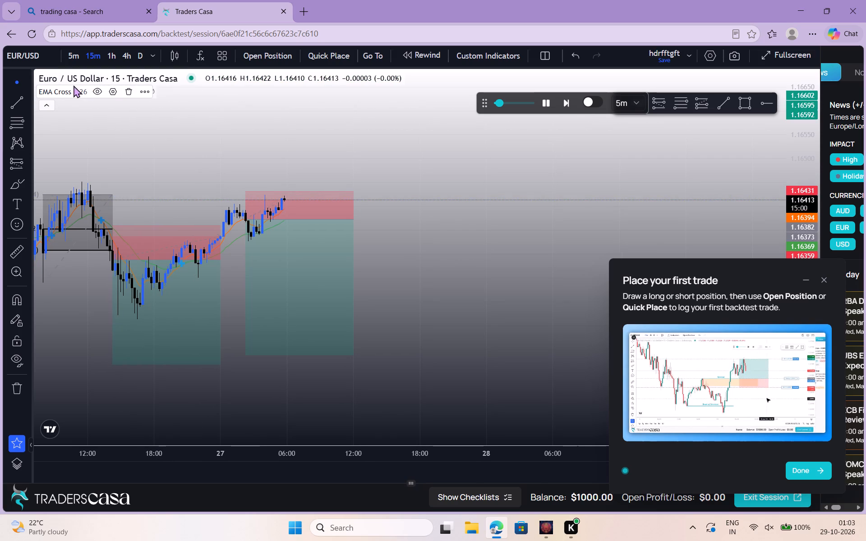
click(73, 96)
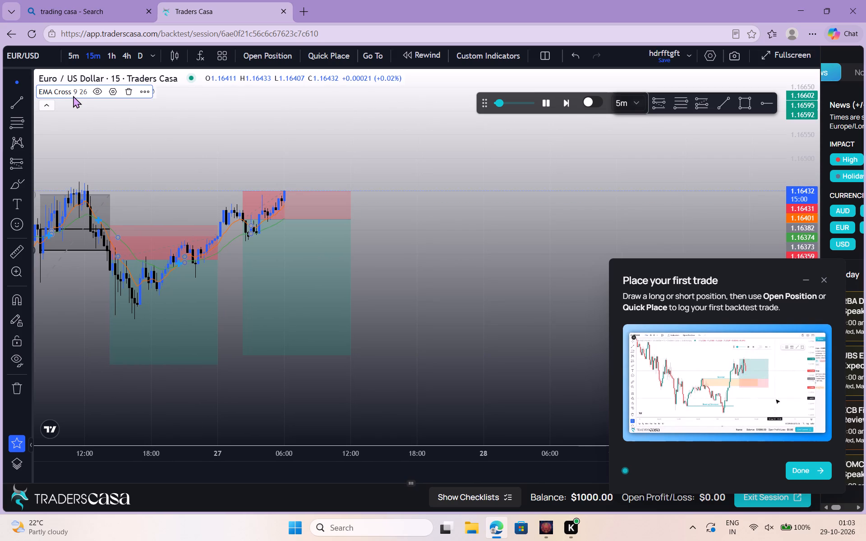
click(108, 95)
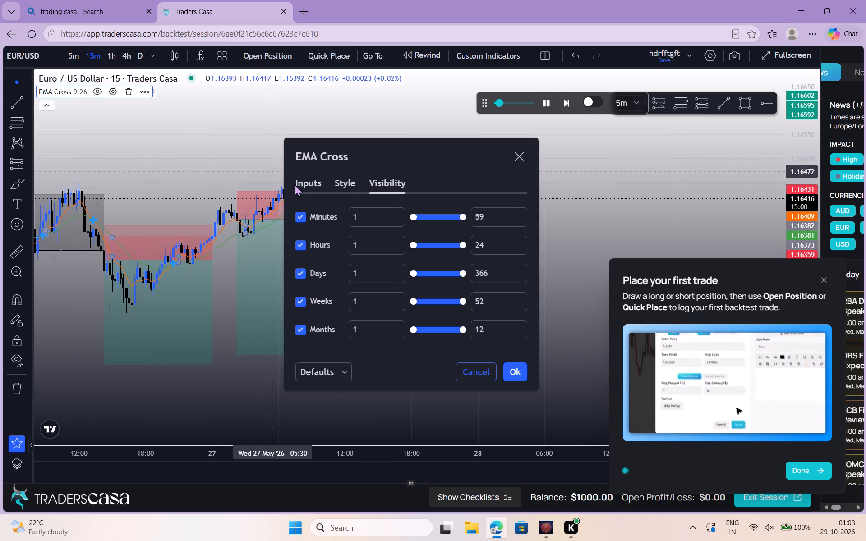
click(298, 181)
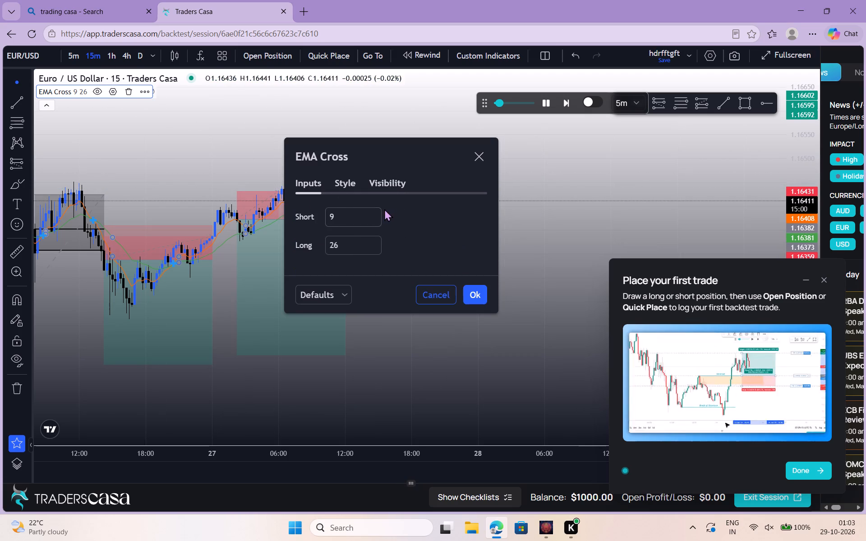
click(348, 180)
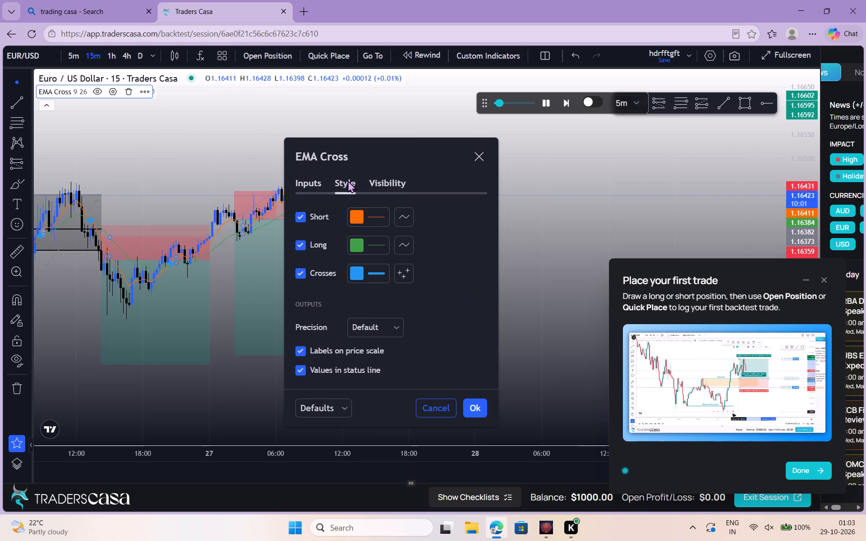
click(307, 184)
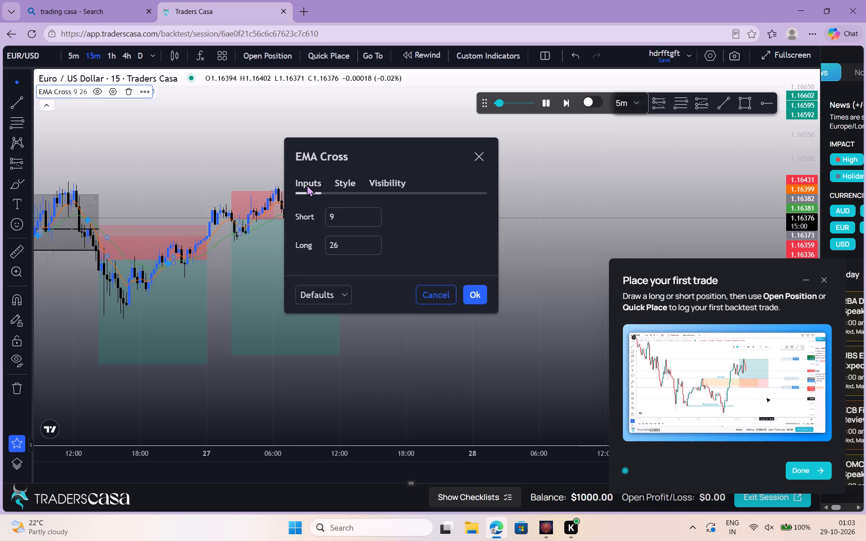
click(339, 182)
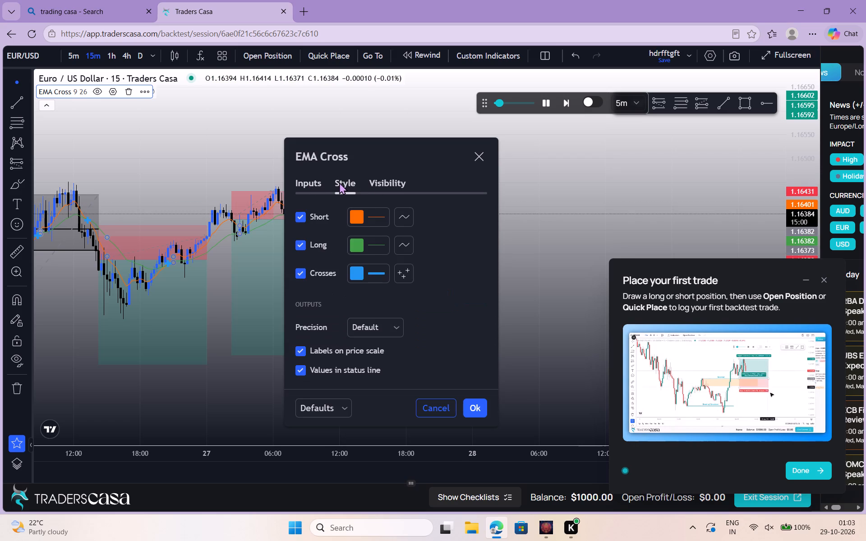
click(353, 220)
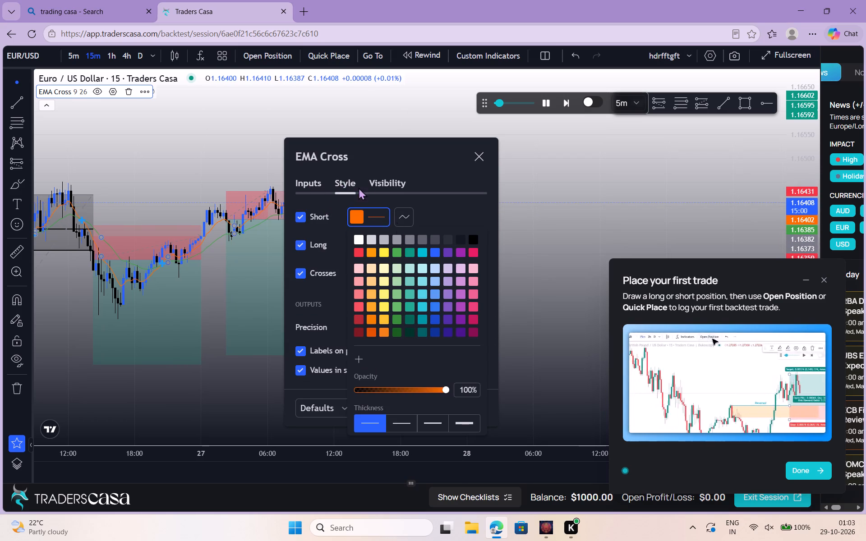
click(357, 246)
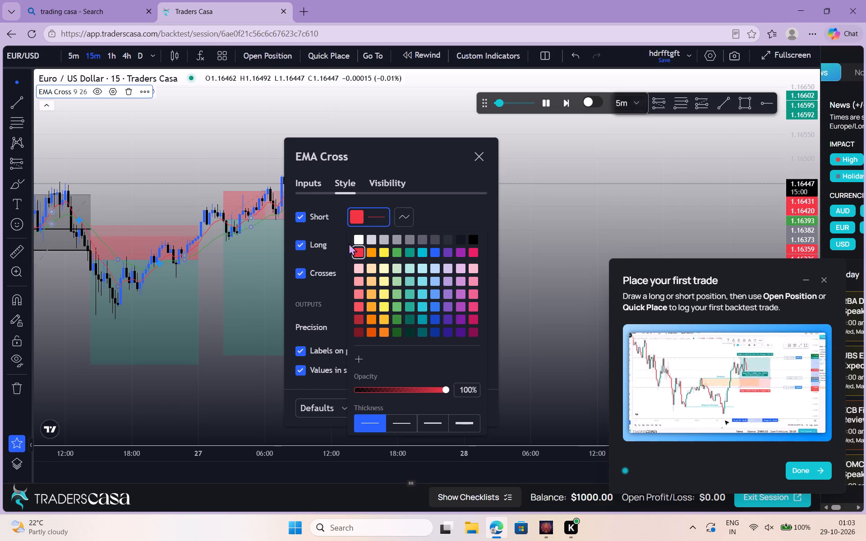
click(460, 251)
drag(460, 251, 410, 202)
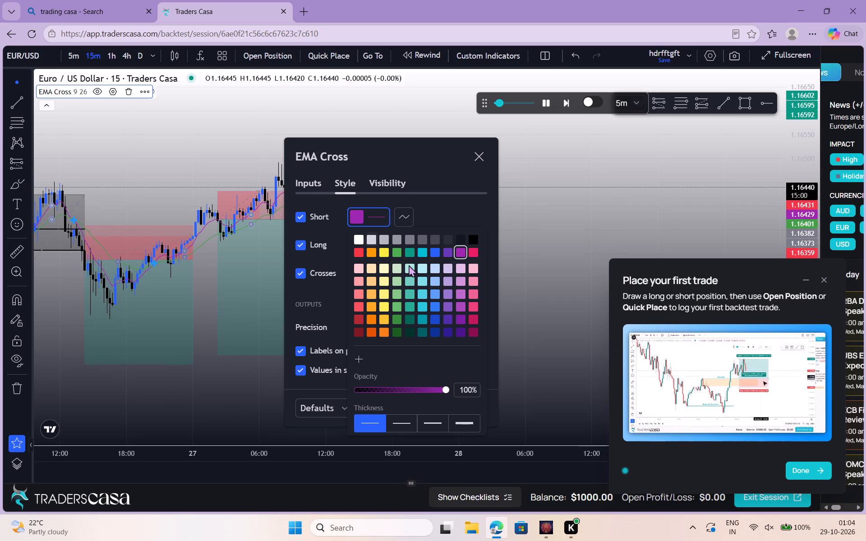
click(472, 241)
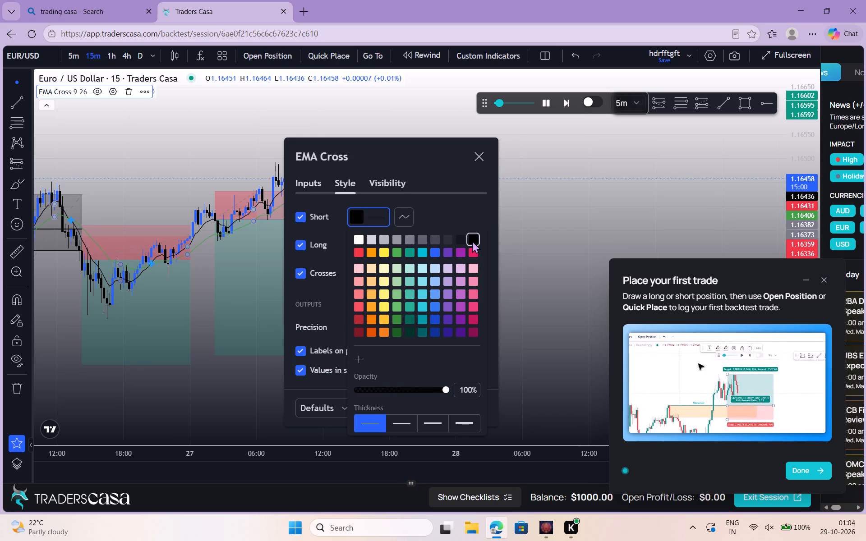
click(345, 233)
Set the colour of the EMA Cross indicator's Long line to blue.
click(352, 243)
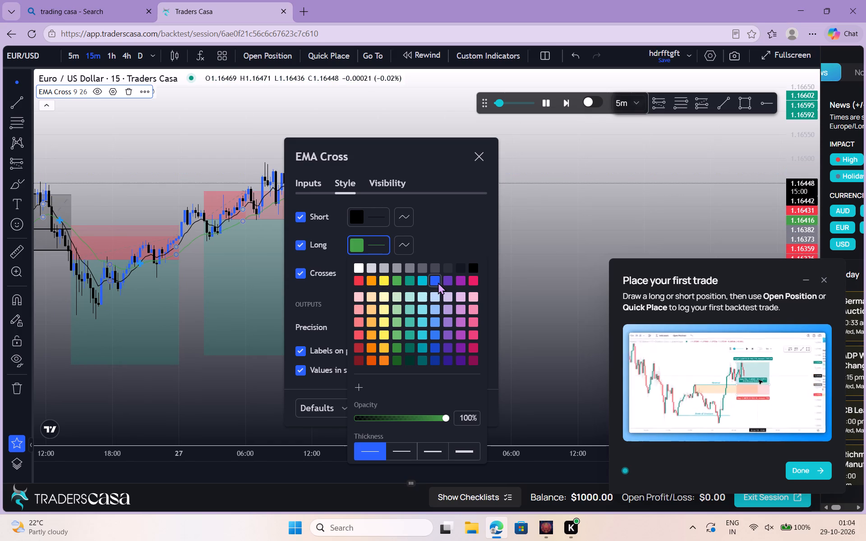
click(395, 278)
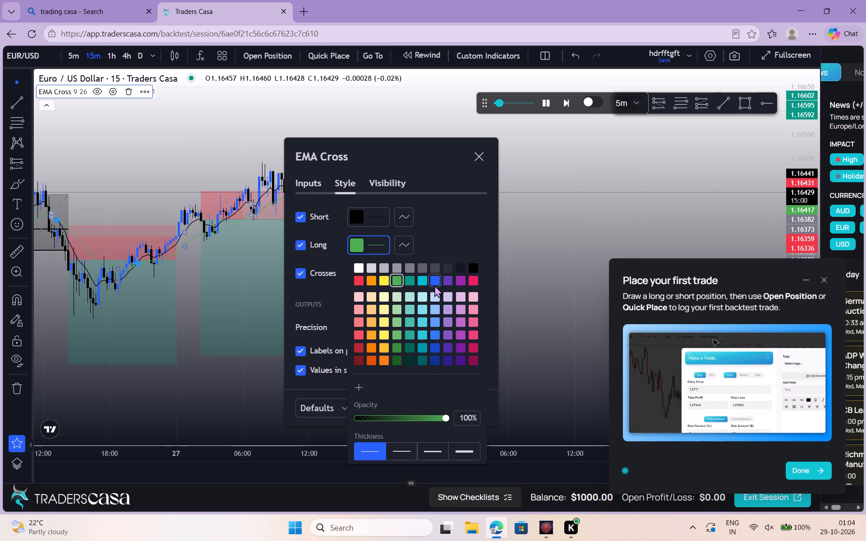
click(434, 285)
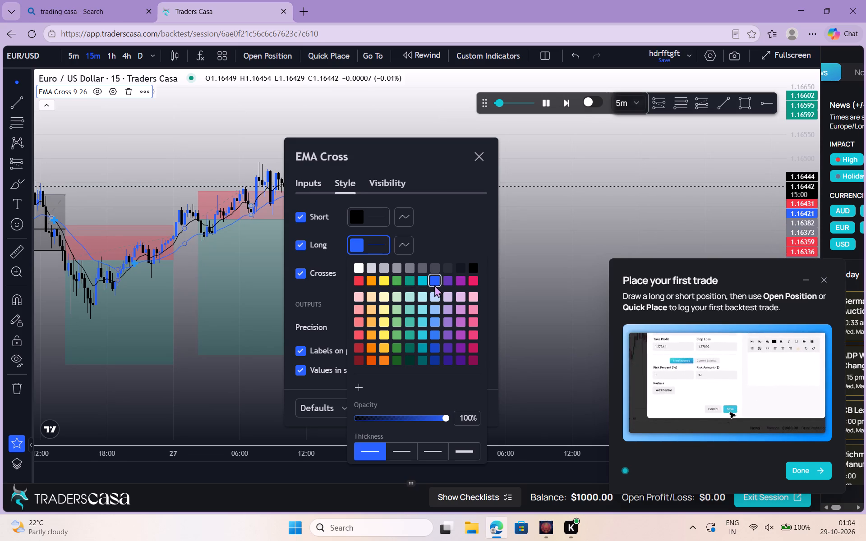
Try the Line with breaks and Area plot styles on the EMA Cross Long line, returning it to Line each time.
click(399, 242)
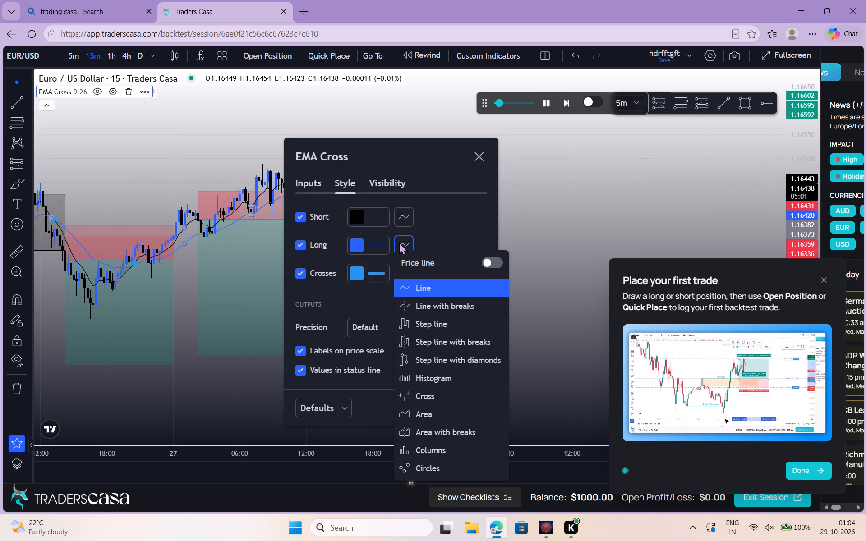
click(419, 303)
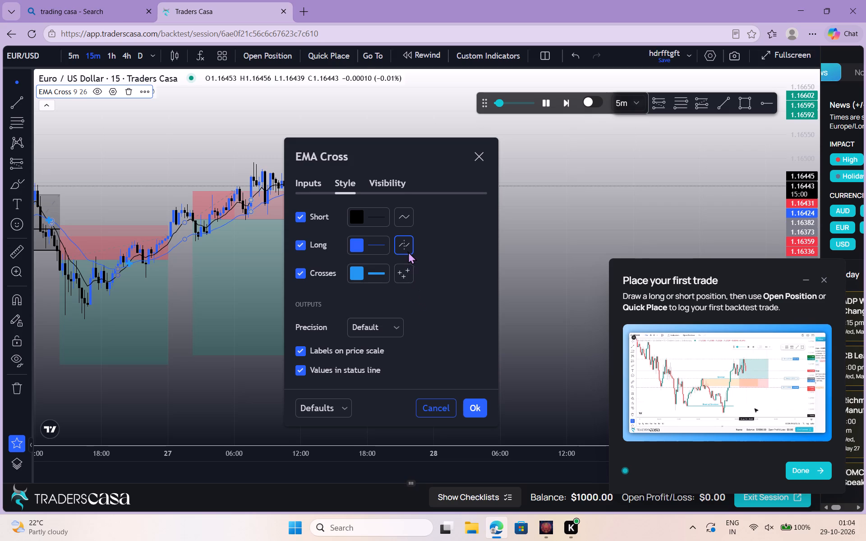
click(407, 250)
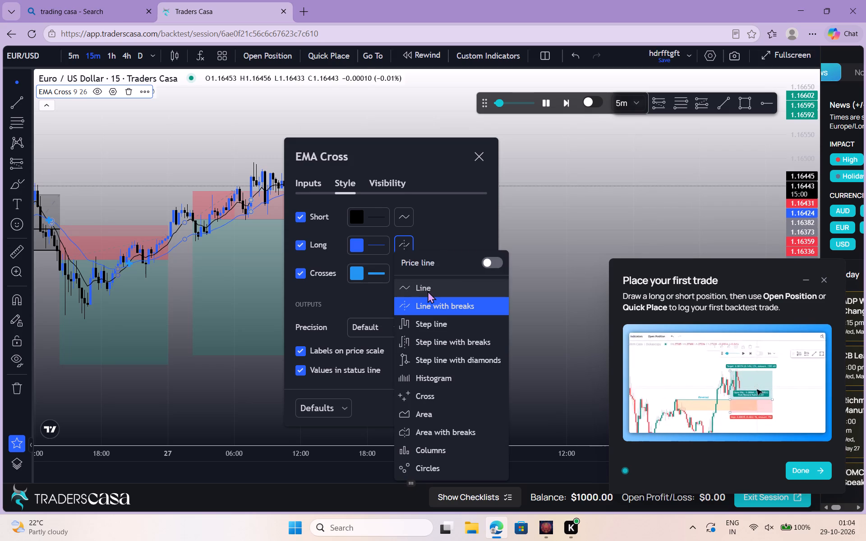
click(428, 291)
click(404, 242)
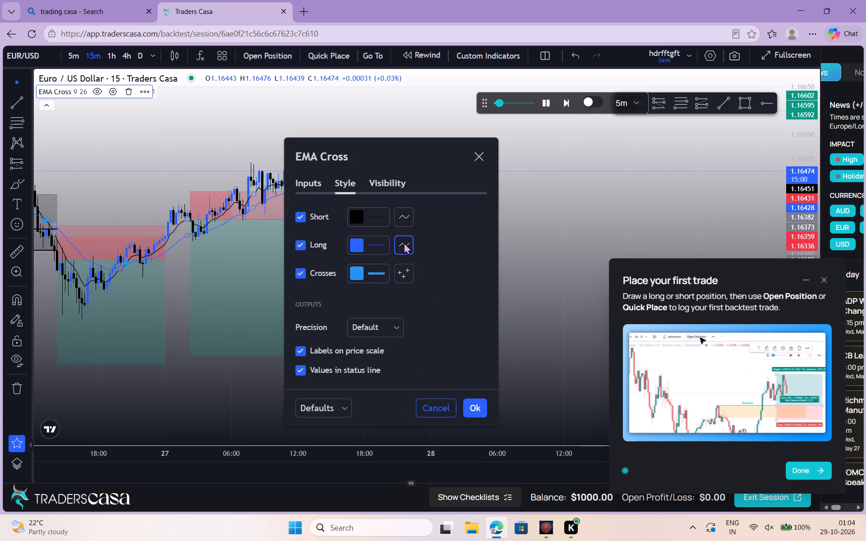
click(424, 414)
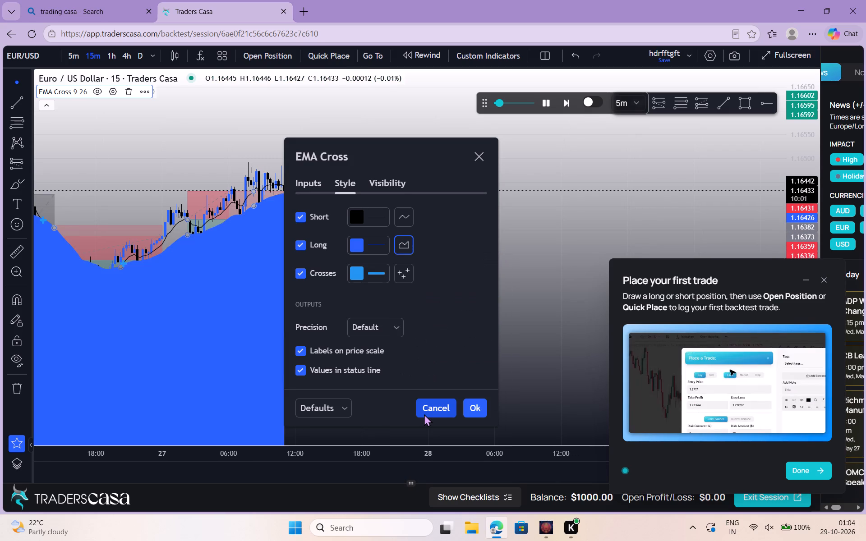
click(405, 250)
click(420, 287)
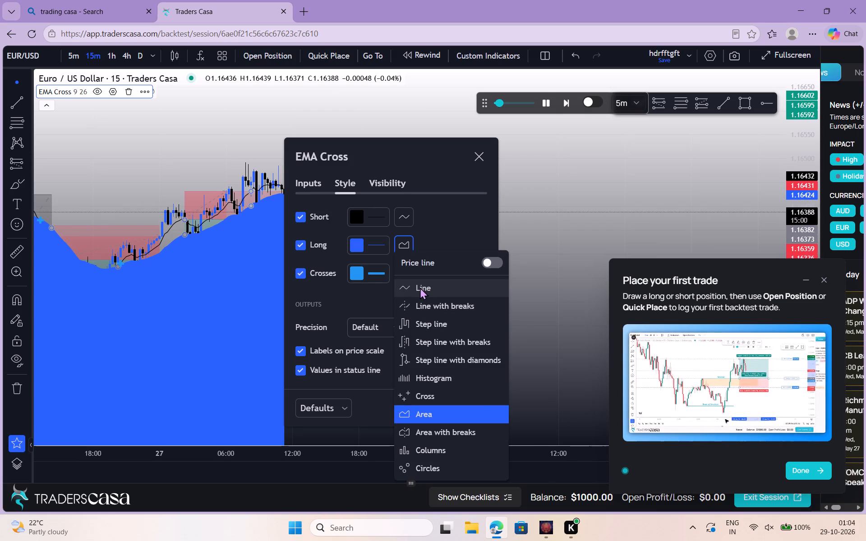
Increase the thickness of the EMA Cross Long and Short lines to the second-thinnest option.
click(366, 240)
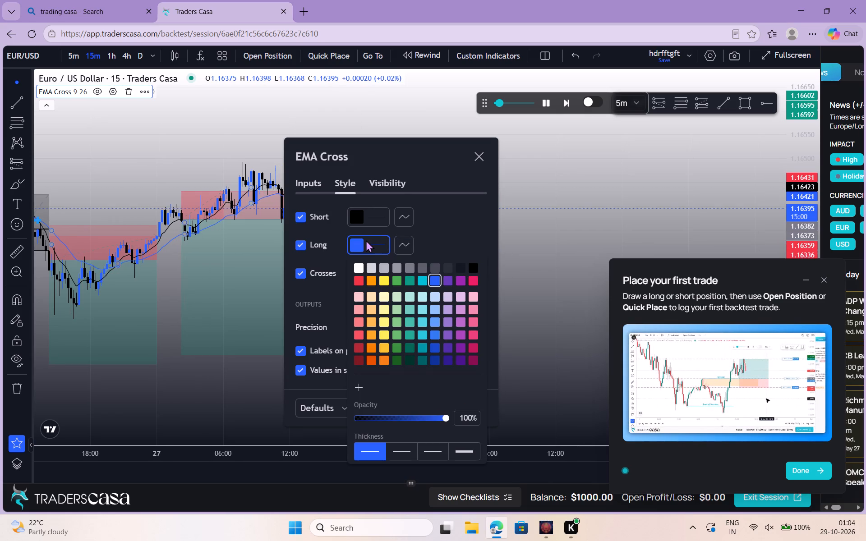
click(399, 458)
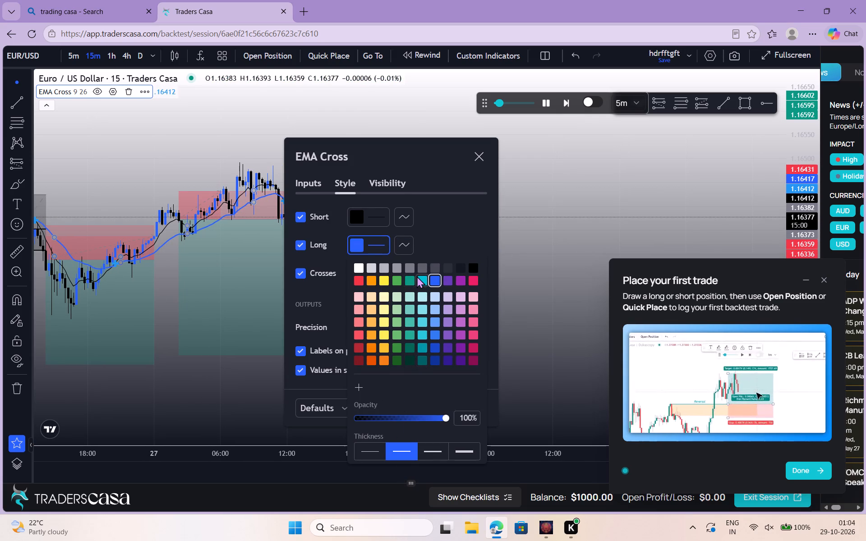
click(384, 217)
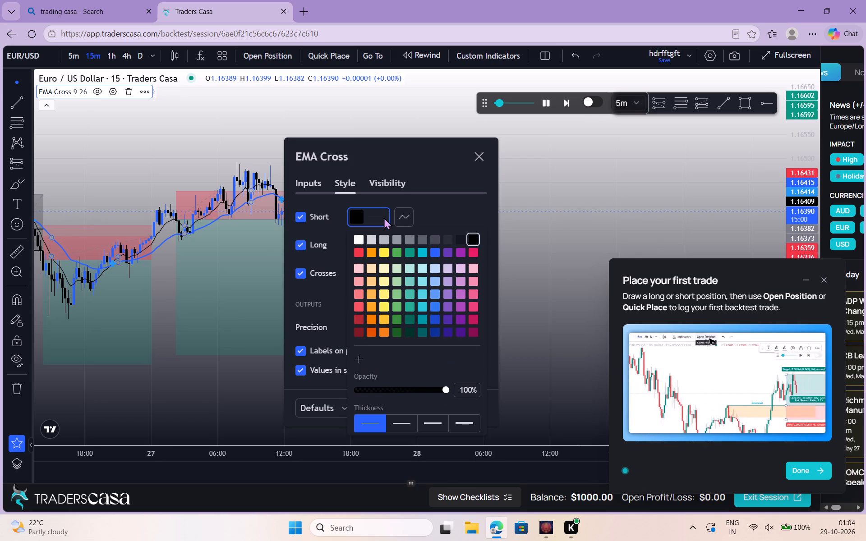
click(396, 421)
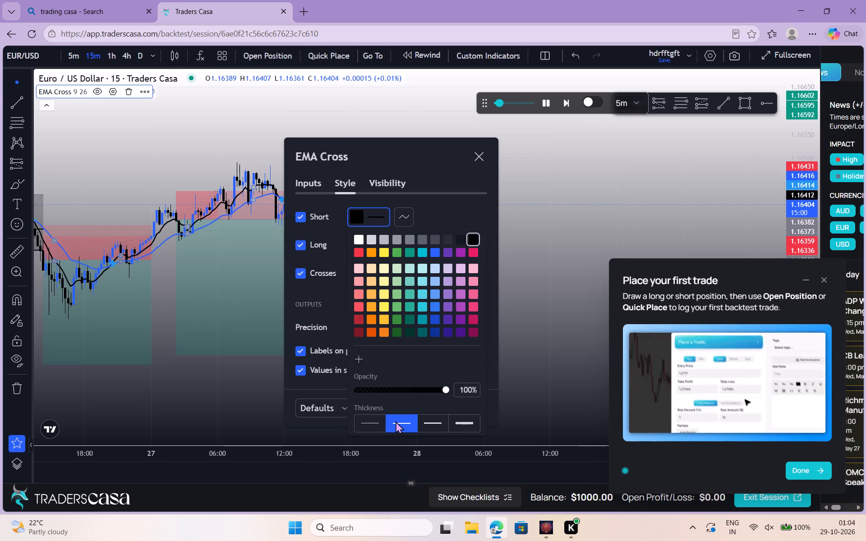
click(440, 212)
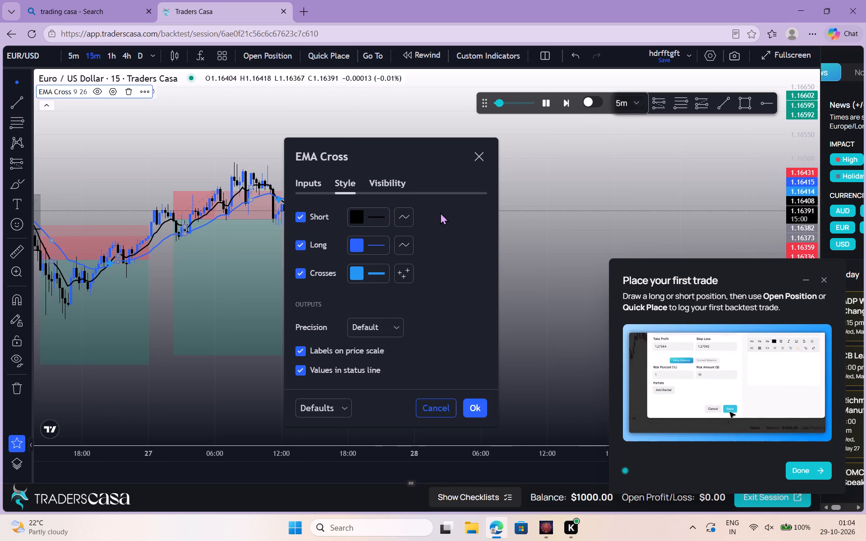
Set the colour of the EMA Cross indicator's Crosses markers to black.
click(382, 271)
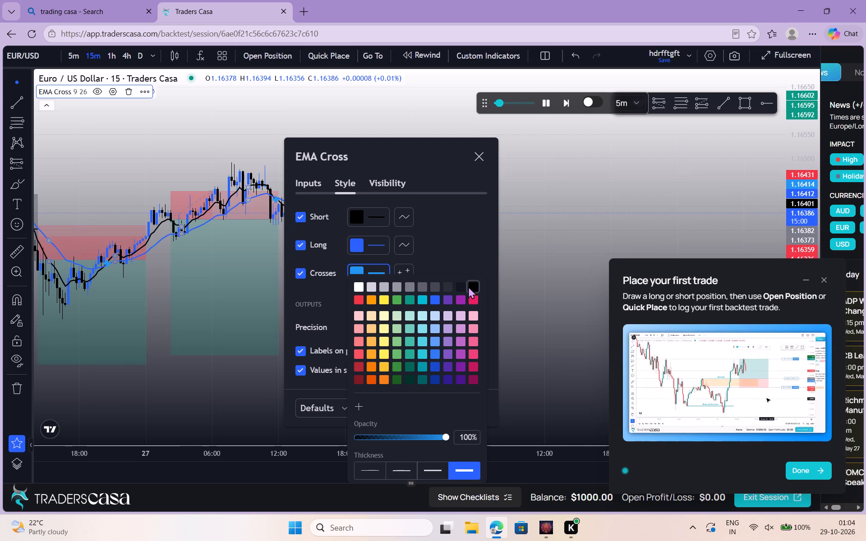
click(468, 286)
click(460, 249)
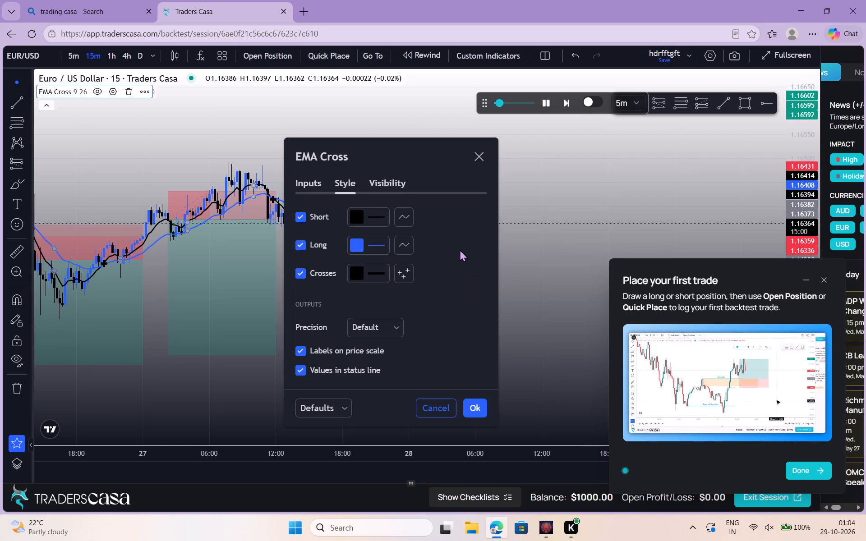
Change the plot style of the Crosses markers to Circles and apply the EMA Cross settings.
click(405, 278)
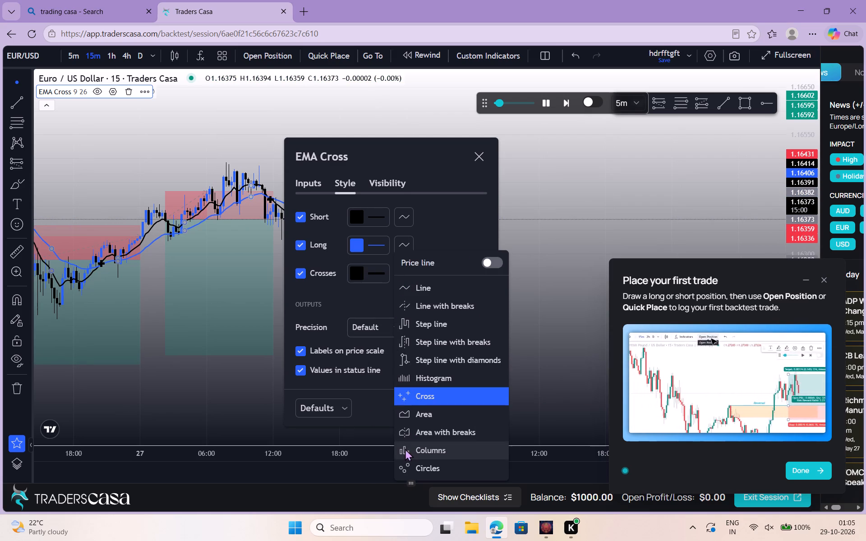
click(406, 462)
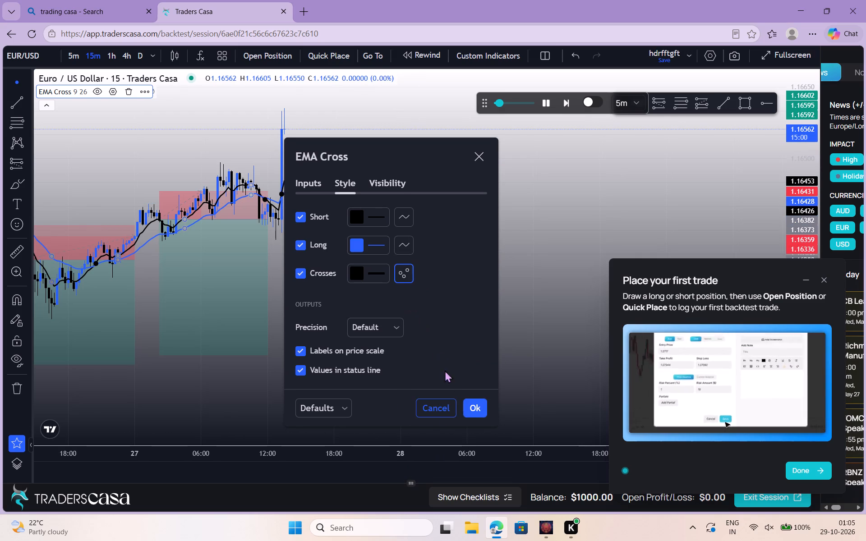
click(478, 411)
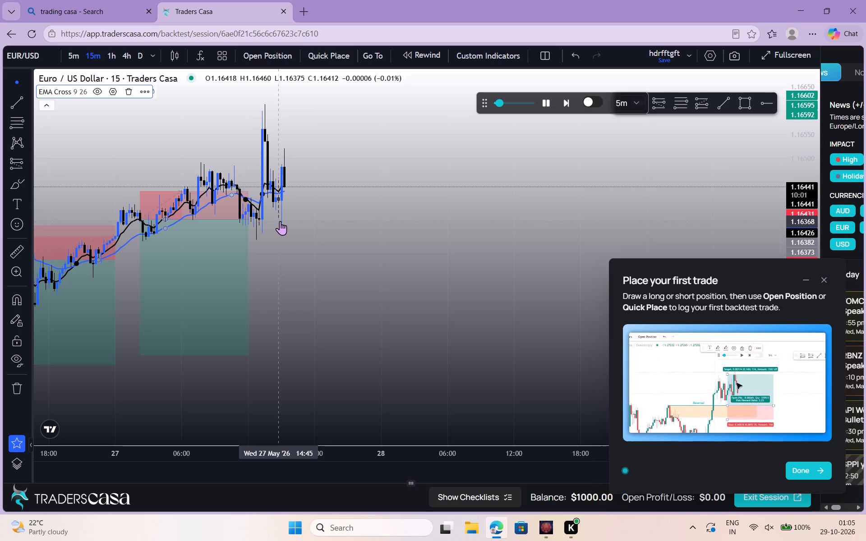
Place a short position at the latest bearish EMA crossover on 27 May, with entry at about 1.16415.
click(357, 197)
drag(357, 197, 390, 314)
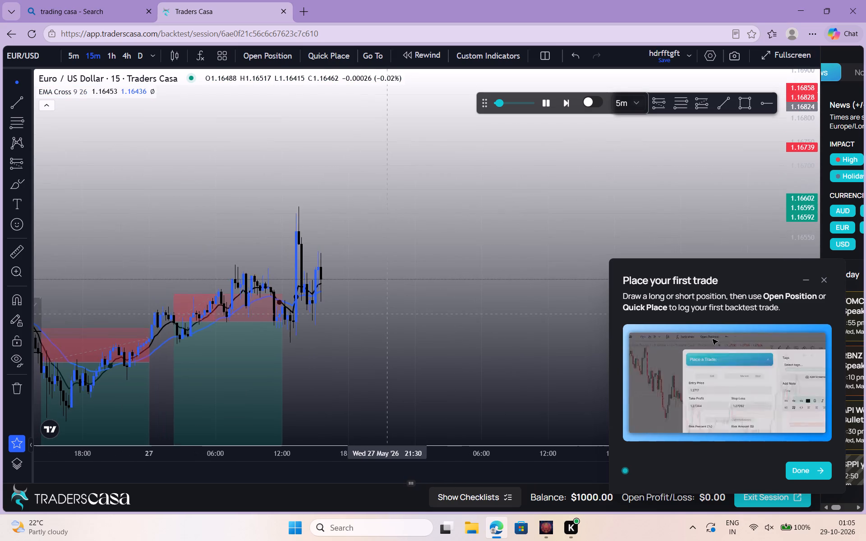
drag(390, 314, 391, 315)
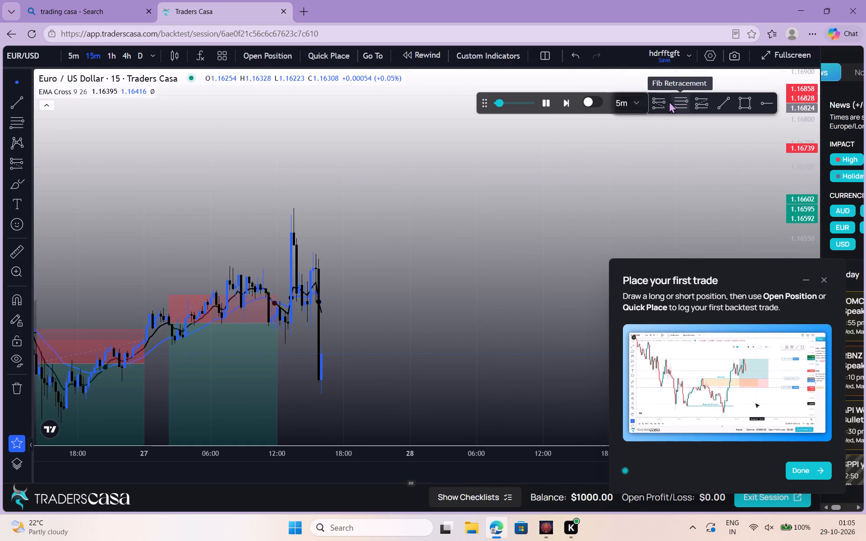
click(655, 99)
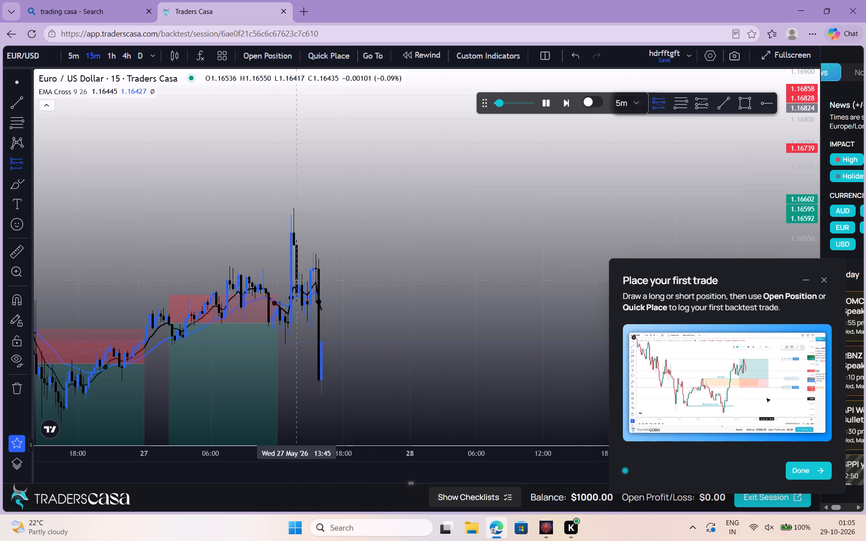
click(316, 303)
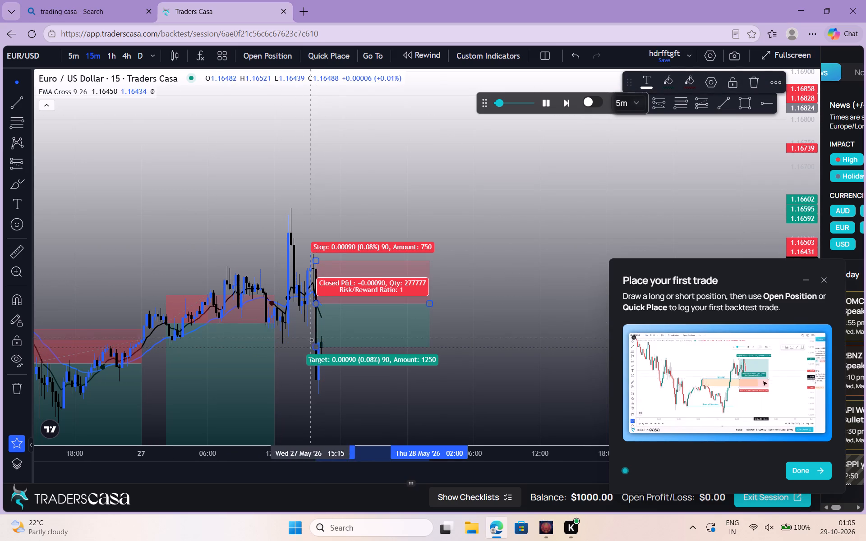
Extend the new short position's target well below the lows of the latest candles.
click(320, 347)
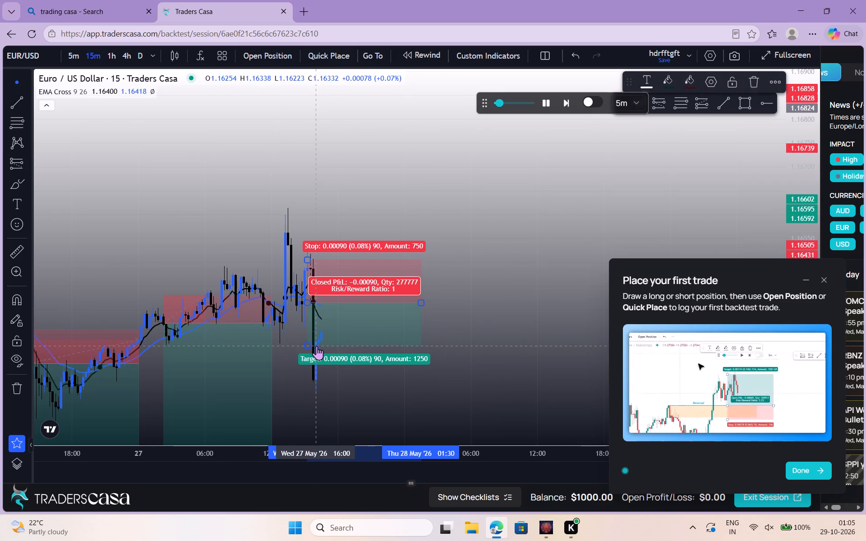
drag(307, 342, 309, 365)
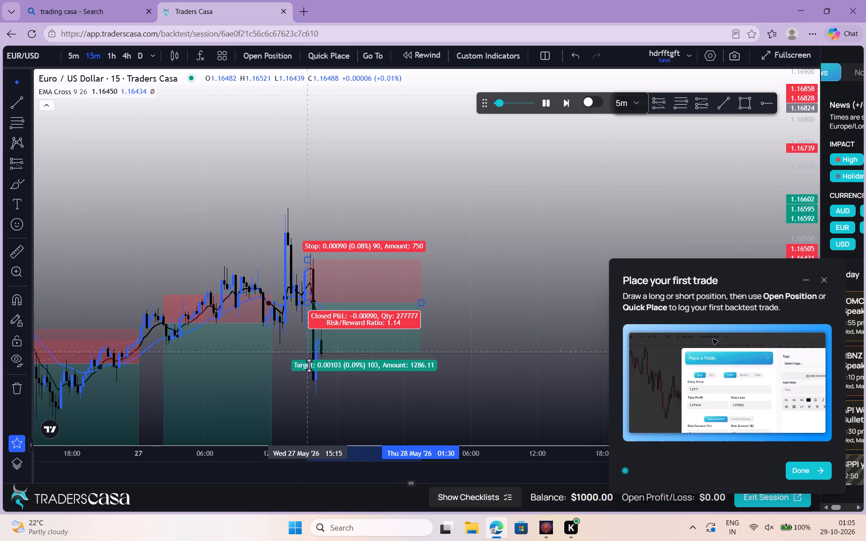
drag(309, 365, 322, 426)
click(442, 346)
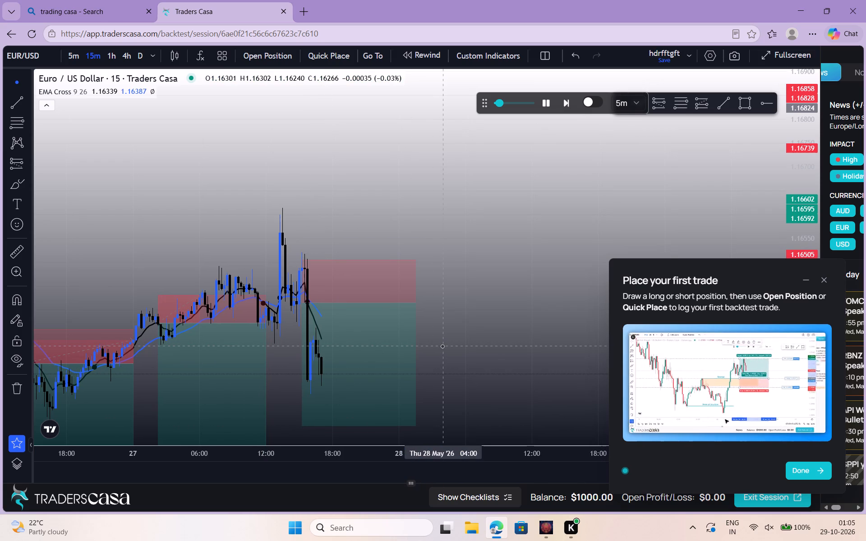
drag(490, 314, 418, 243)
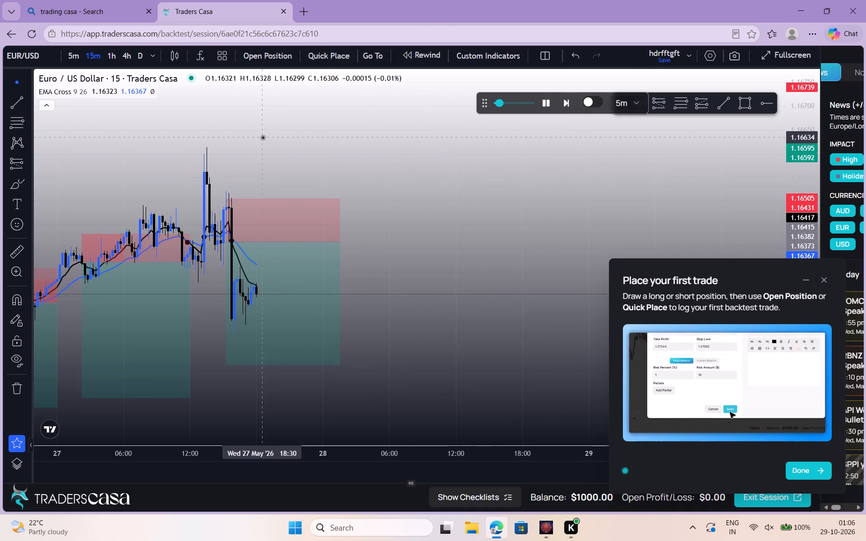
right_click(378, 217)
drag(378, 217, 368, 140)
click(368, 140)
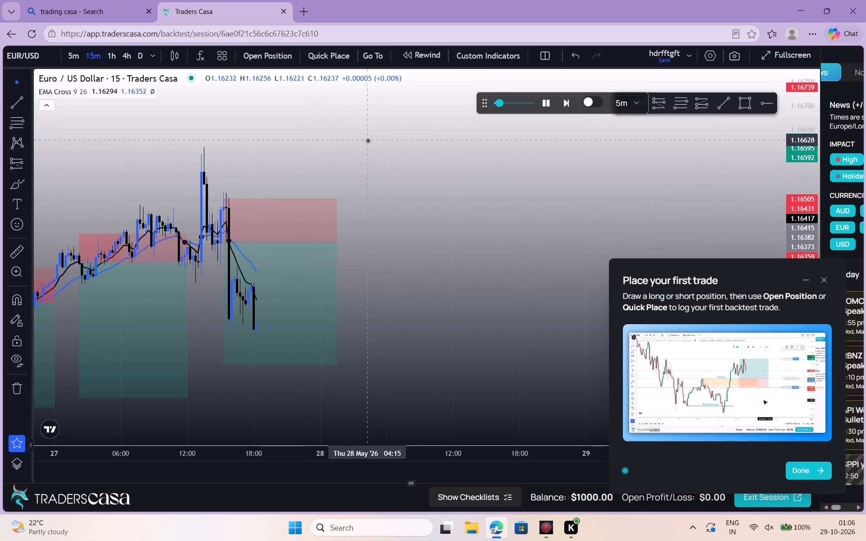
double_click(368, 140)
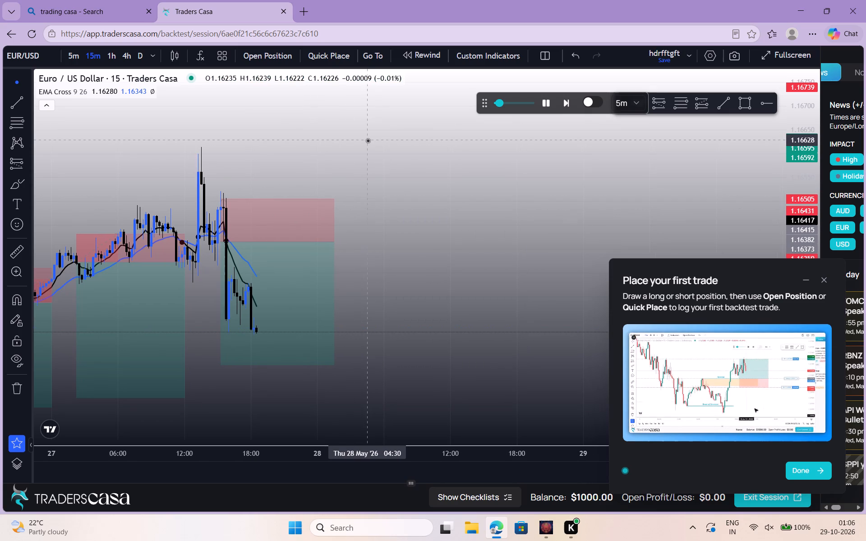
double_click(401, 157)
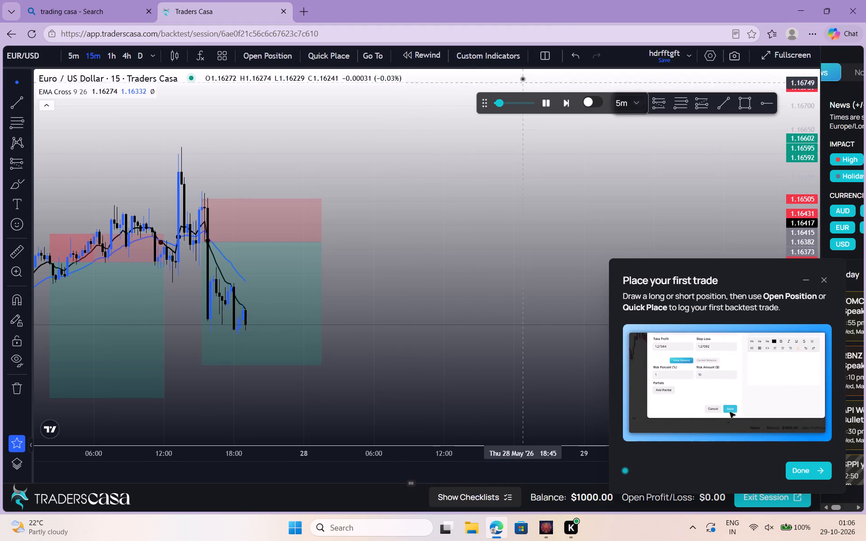
Move the replay controls off the drawing shortcuts to just below the EMA Cross legend.
click(476, 99)
drag(476, 99, 456, 107)
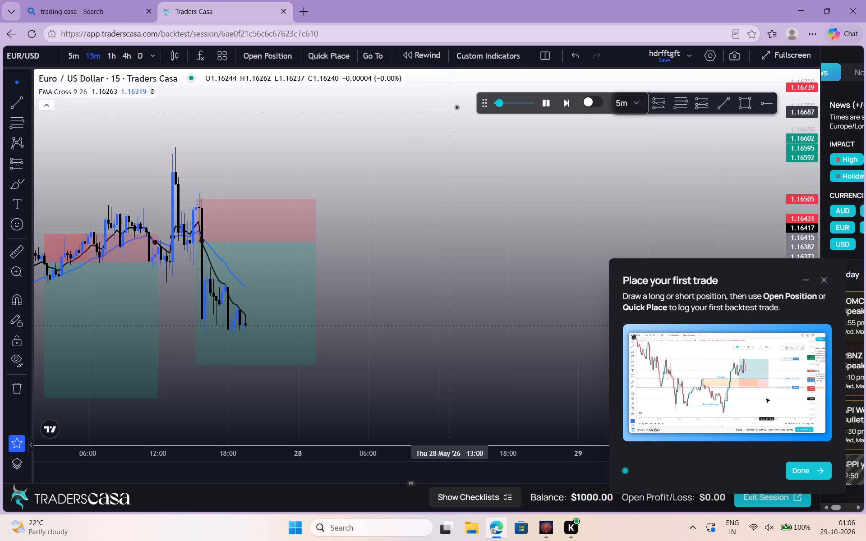
drag(456, 107, 480, 97)
drag(480, 97, 339, 138)
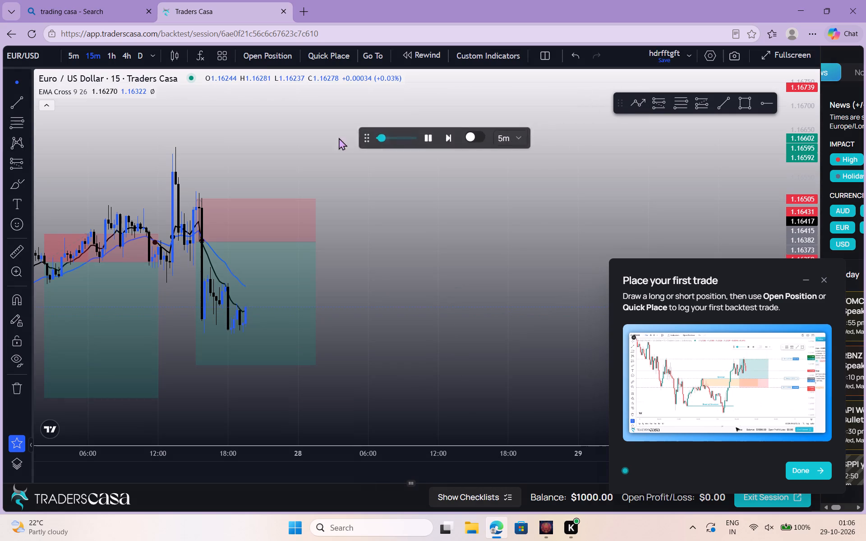
drag(339, 138, 64, 115)
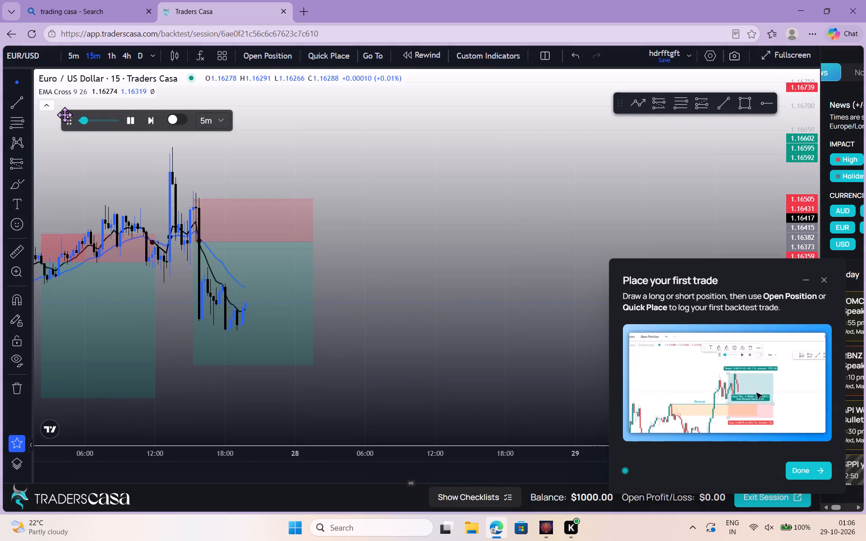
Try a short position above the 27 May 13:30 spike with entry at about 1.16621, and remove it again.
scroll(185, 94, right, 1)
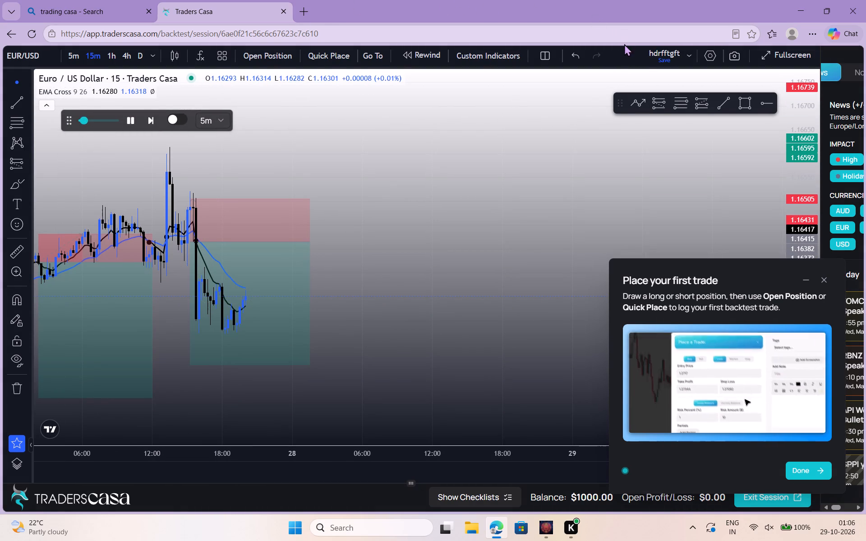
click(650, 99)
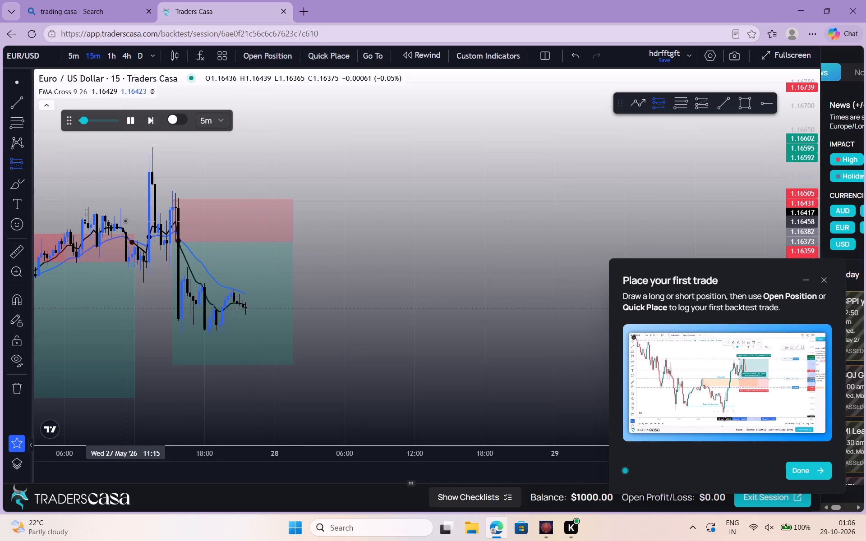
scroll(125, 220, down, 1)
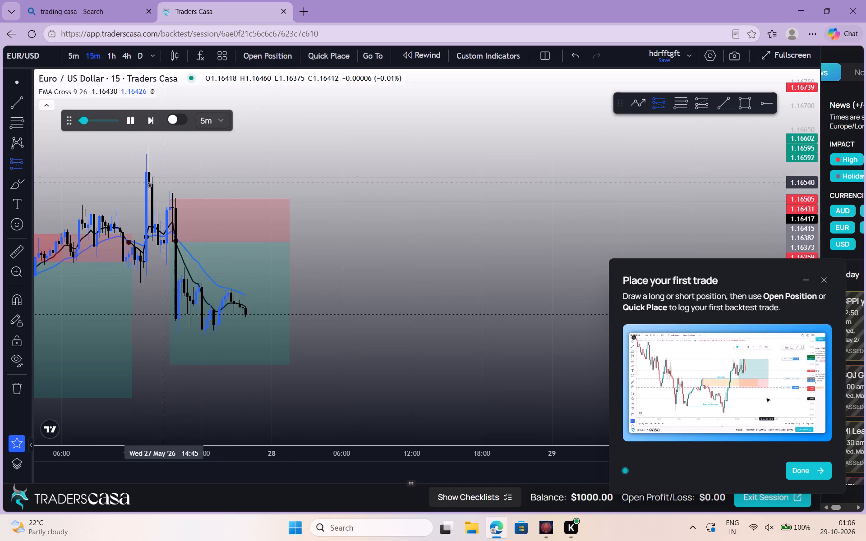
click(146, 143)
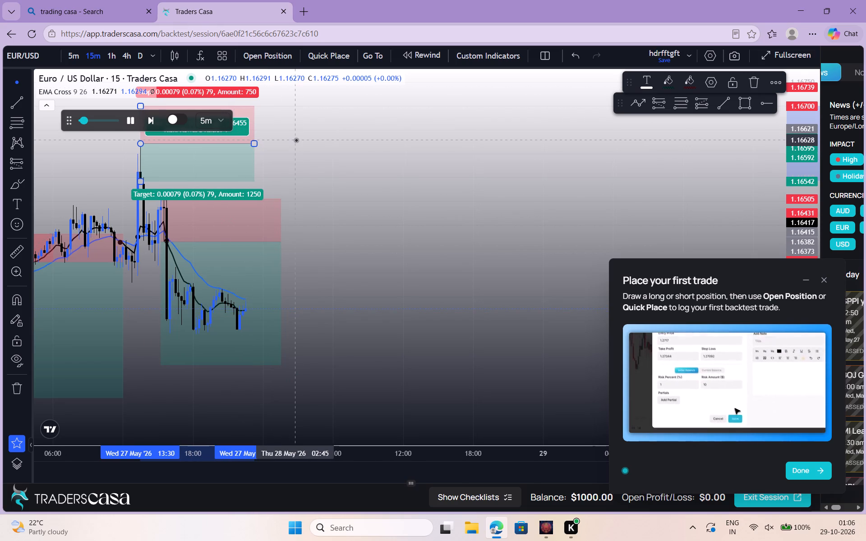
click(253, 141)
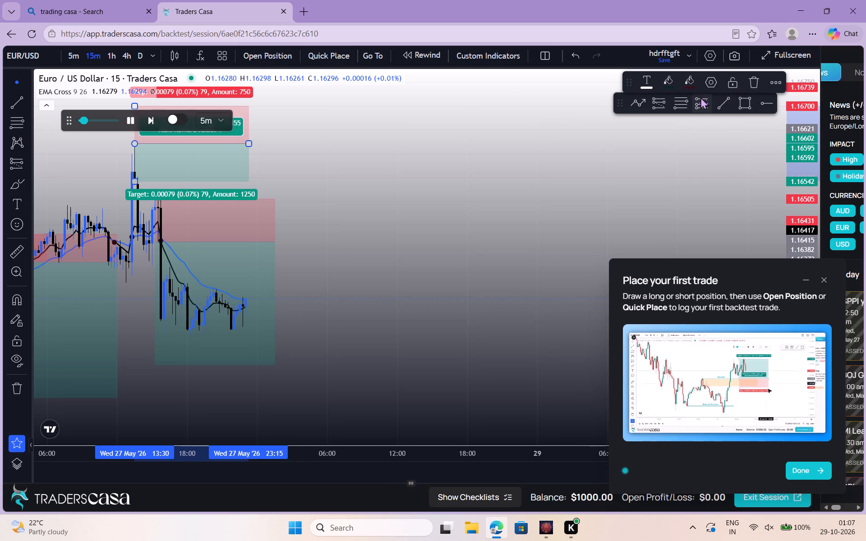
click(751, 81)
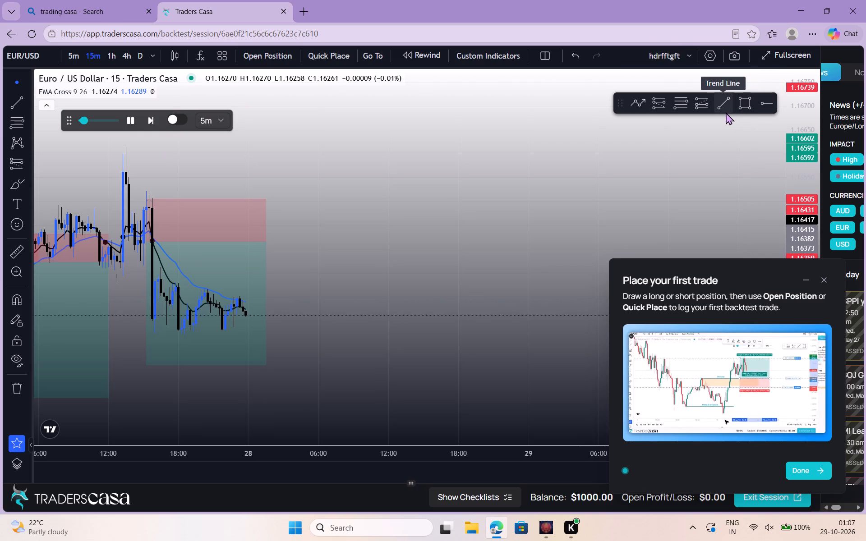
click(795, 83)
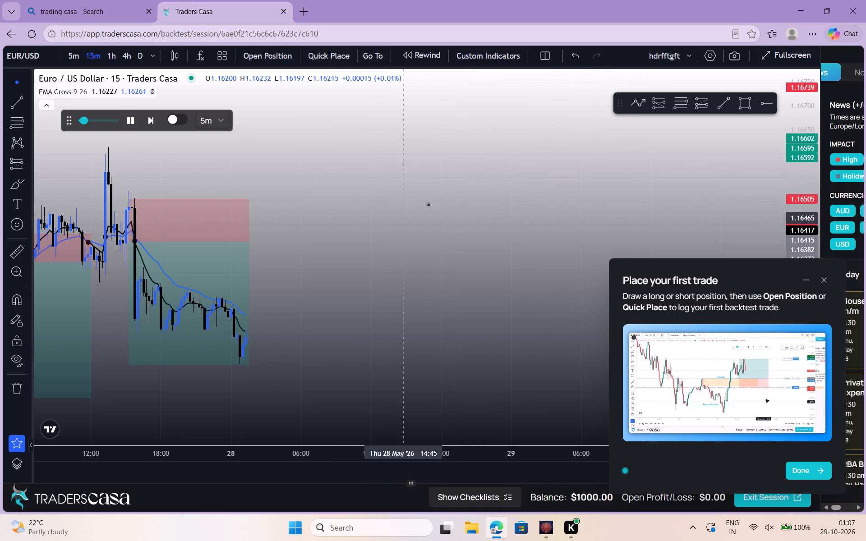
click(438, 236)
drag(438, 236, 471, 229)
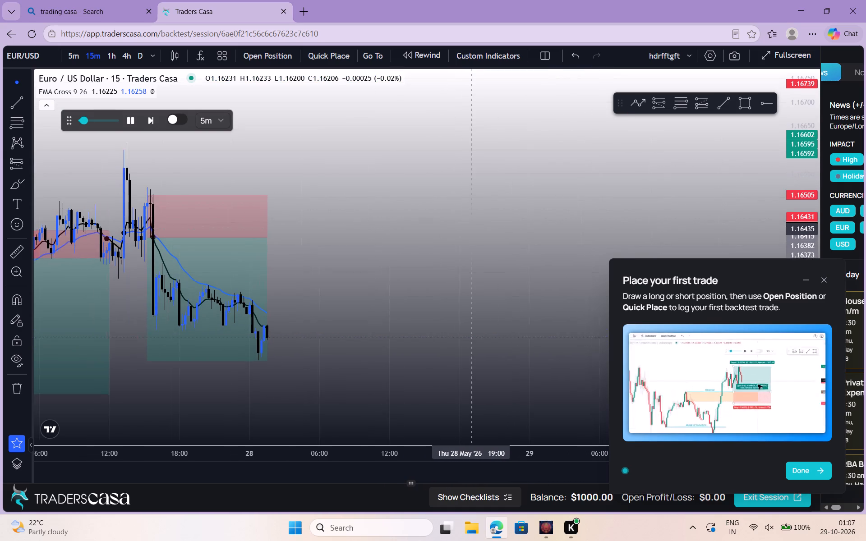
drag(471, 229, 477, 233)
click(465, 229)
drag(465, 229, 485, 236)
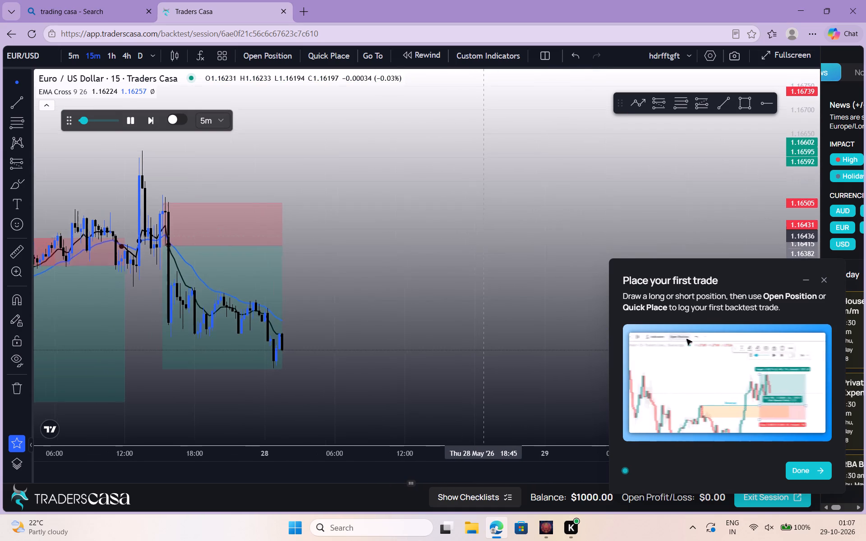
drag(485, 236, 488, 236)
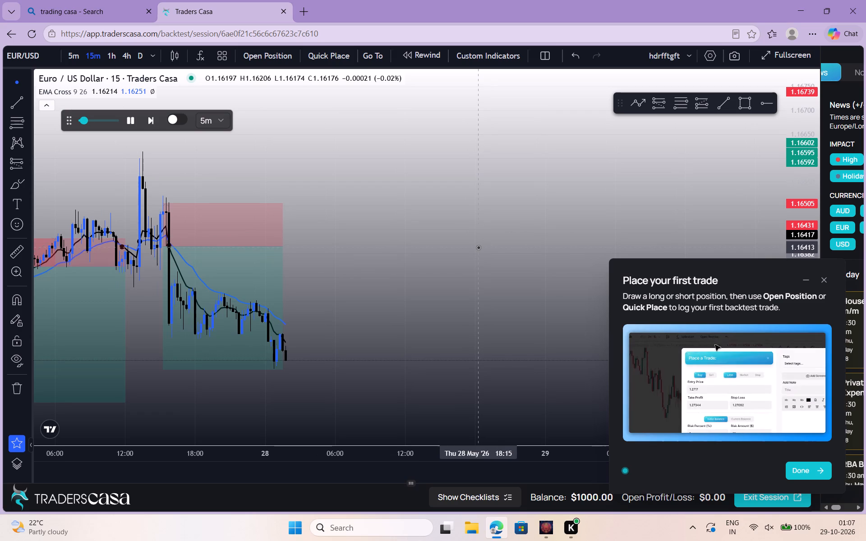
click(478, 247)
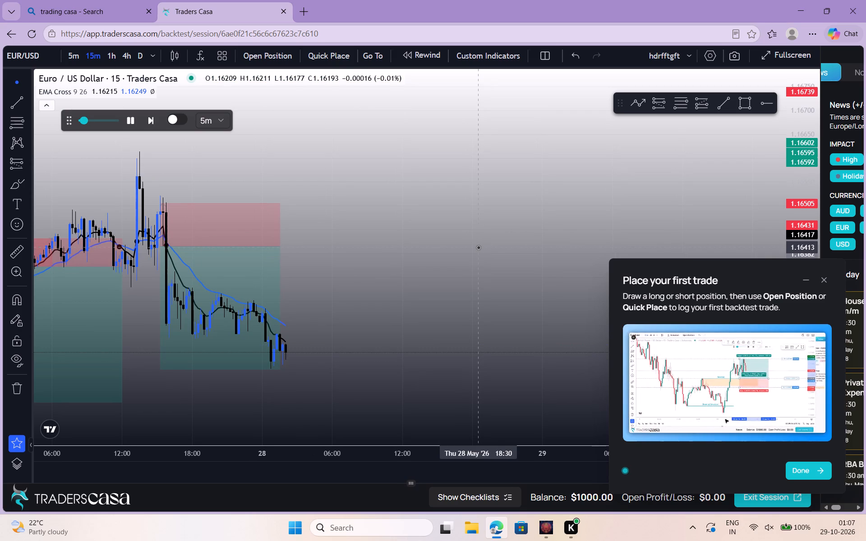
Follow the replayed 28 May candles and the EMA lines through the sell-off and rebound for a new crossover.
click(478, 247)
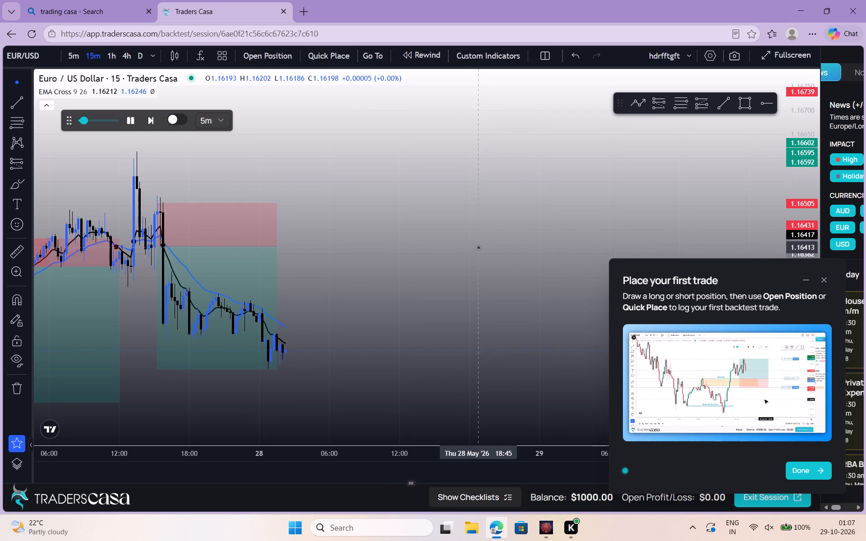
click(513, 257)
click(518, 258)
drag(518, 258, 465, 222)
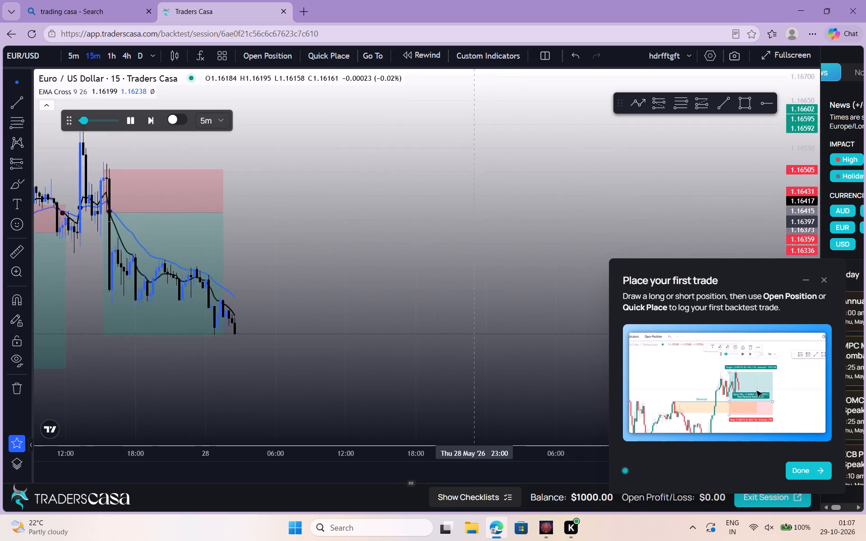
drag(465, 222, 403, 240)
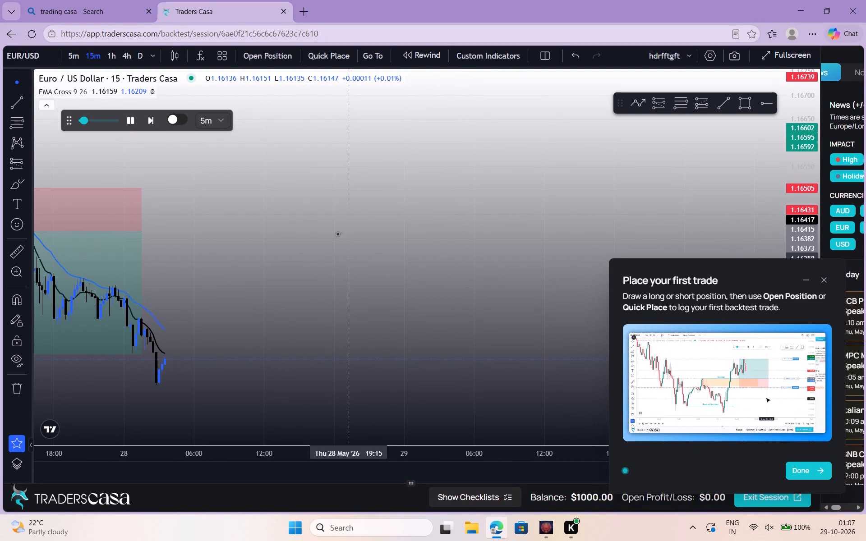
drag(198, 307, 226, 221)
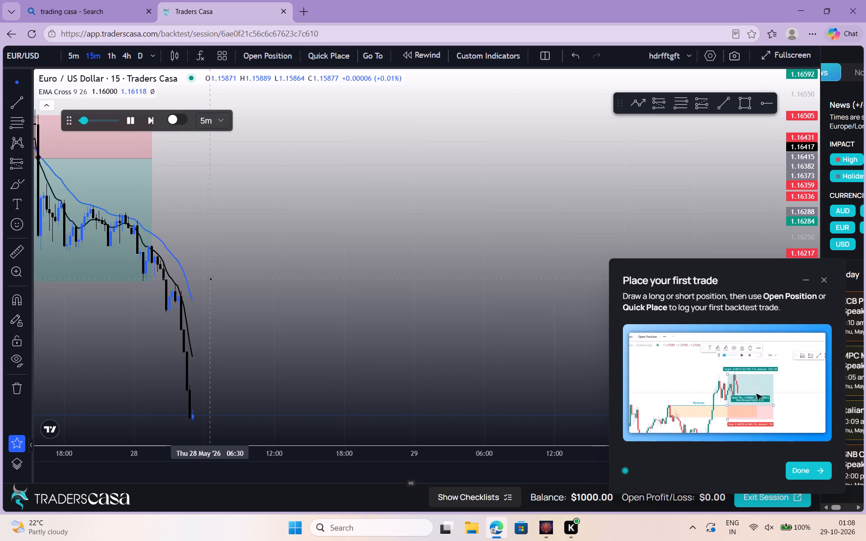
click(244, 318)
drag(244, 318, 258, 219)
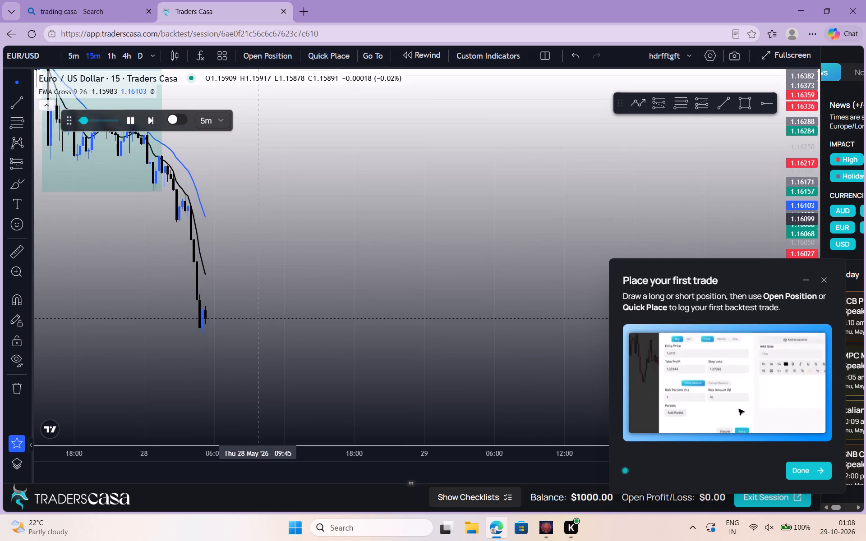
drag(258, 219, 258, 219)
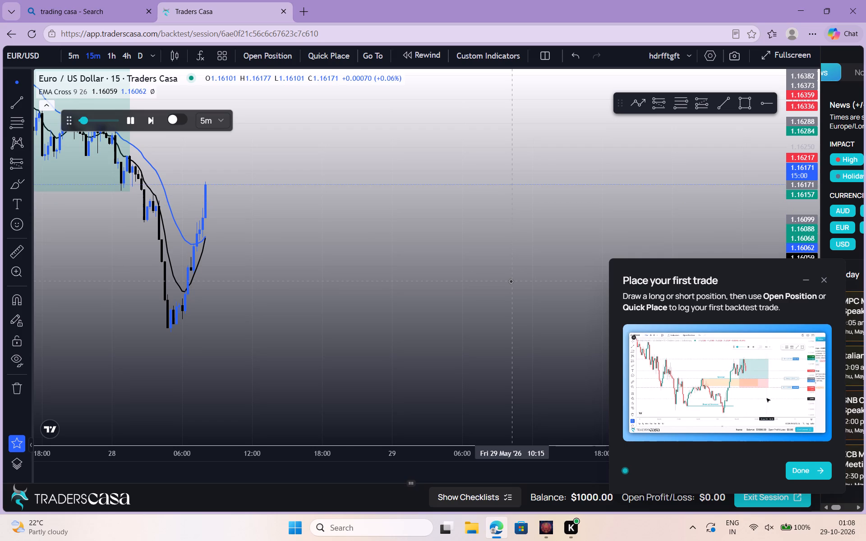
click(511, 281)
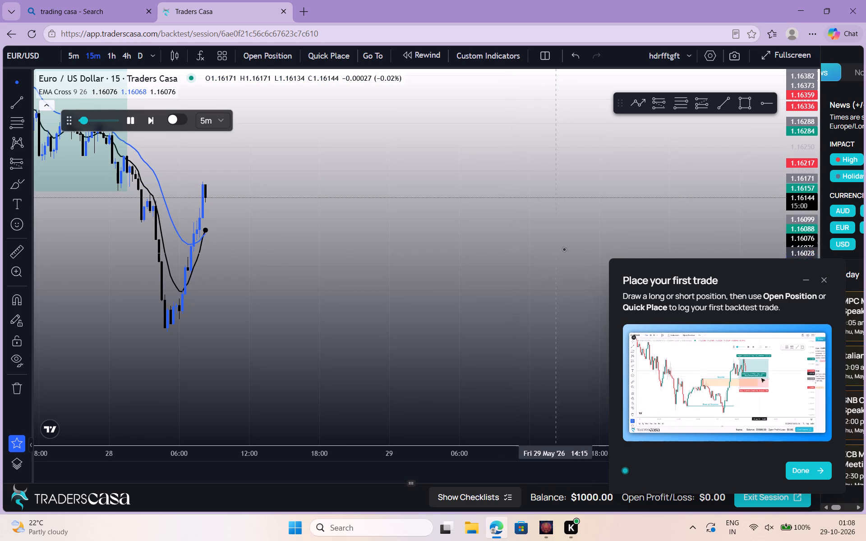
scroll(272, 408, left, 1)
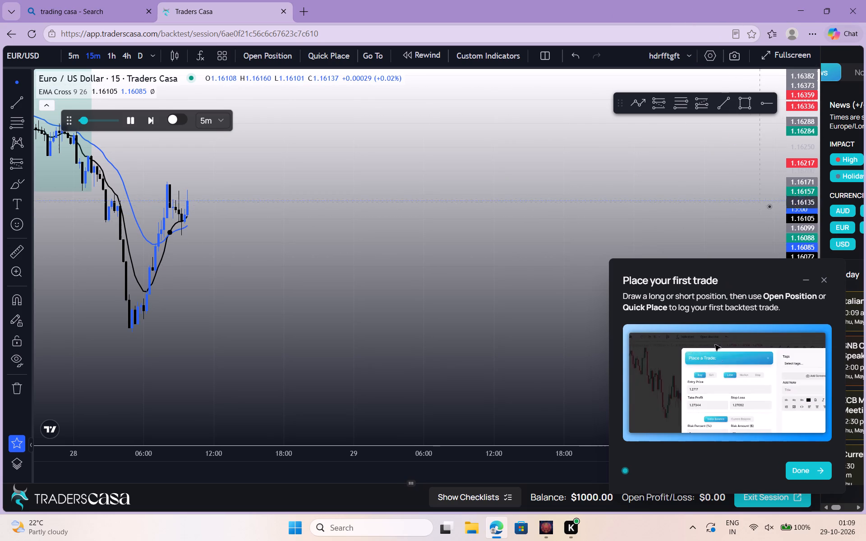
Draw a Fib Retracement from the 28 May 05:15 low up to the rebound high at about 1.16188.
click(674, 100)
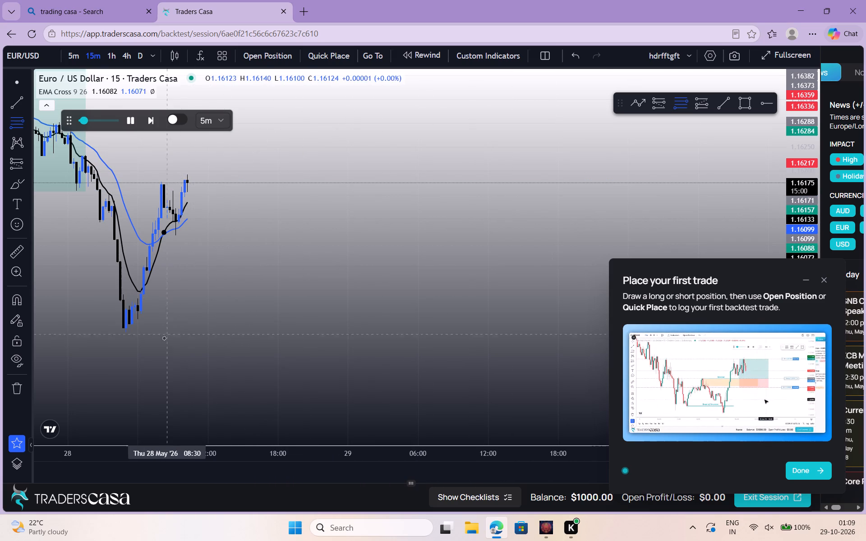
click(126, 322)
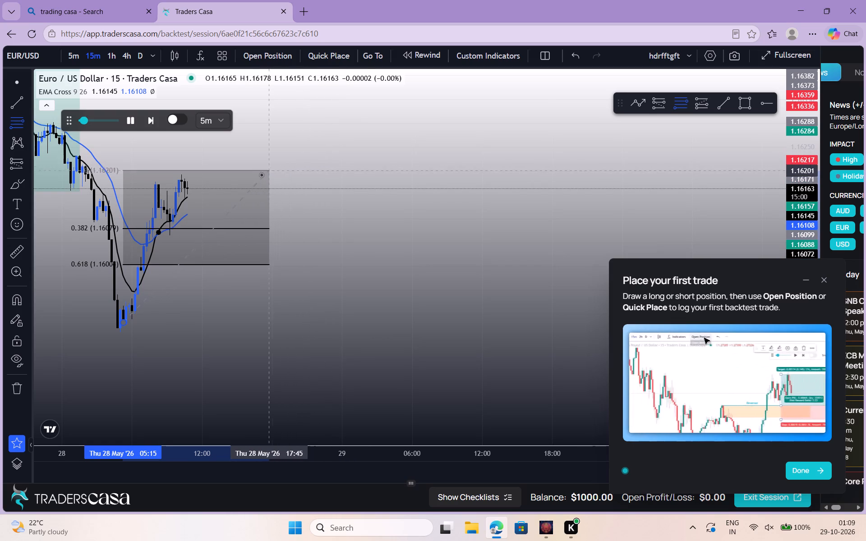
click(238, 177)
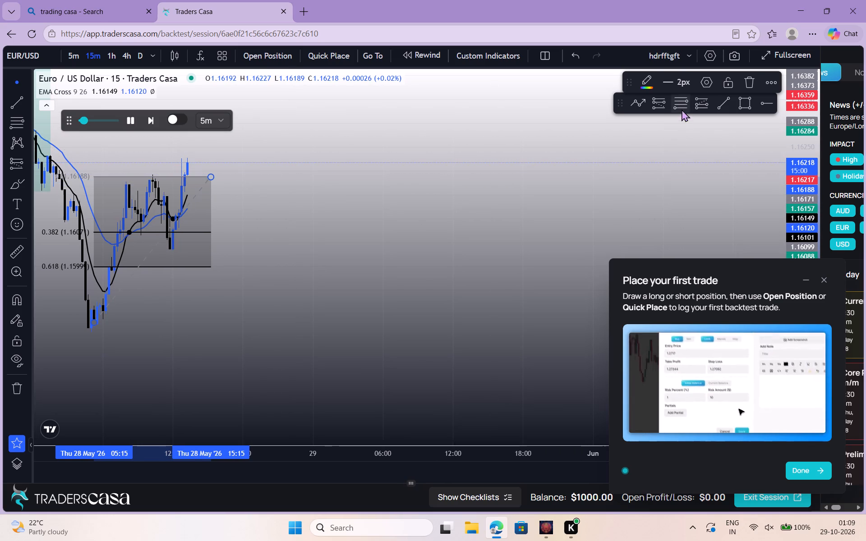
Place a long position at the pullback low after the bullish EMA crossover, with entry near the 0.382 retracement level.
click(696, 108)
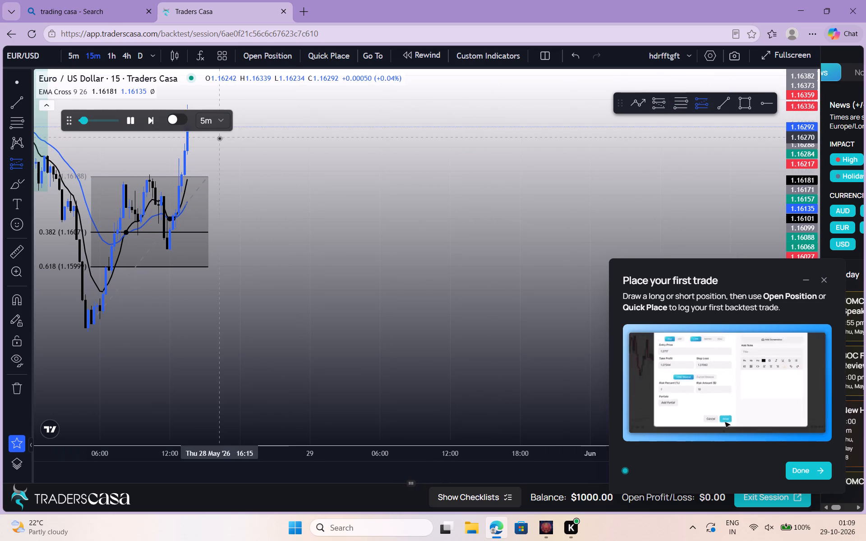
drag(164, 229, 167, 247)
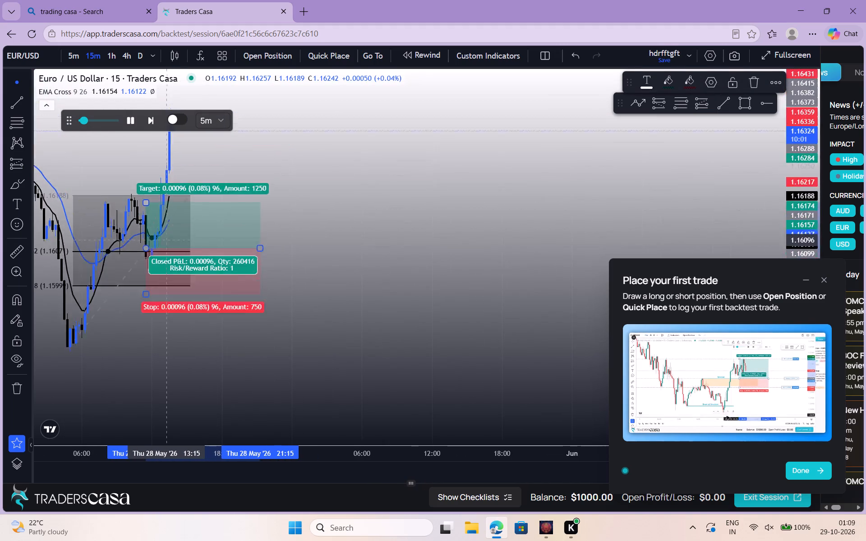
drag(167, 247, 181, 298)
Extend the long position's target upward to about 0.00261 above entry, at roughly 1.16334.
click(160, 252)
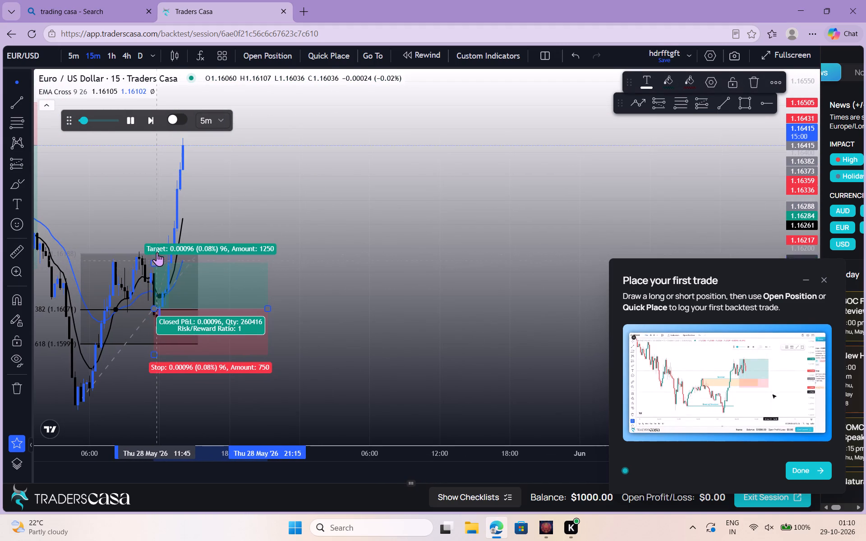
drag(154, 260, 162, 186)
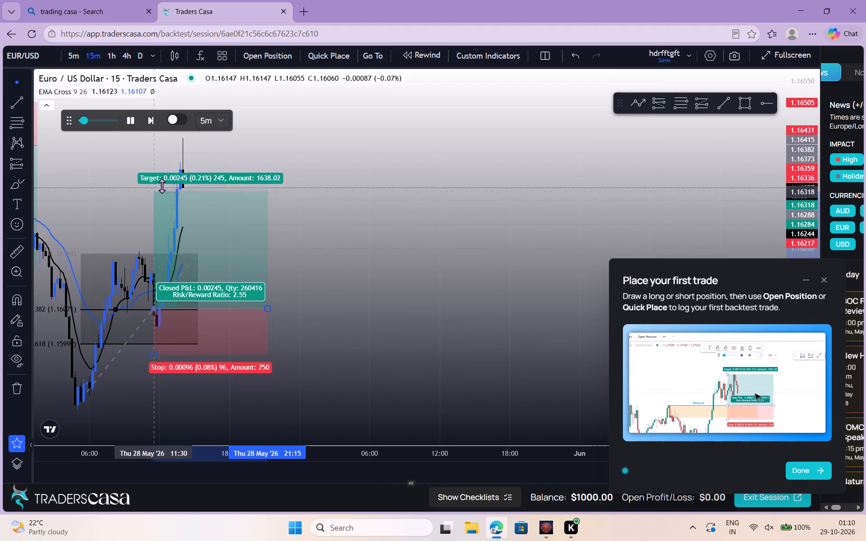
drag(162, 186, 162, 184)
click(162, 184)
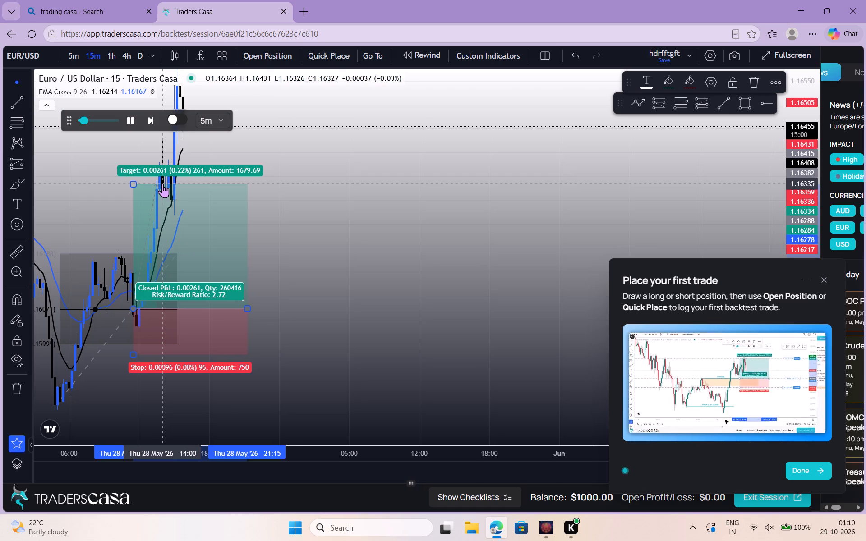
Follow the replayed candles above the long position's target through late 28 May, checking the EMA lines for another crossover.
click(351, 235)
drag(351, 235, 316, 449)
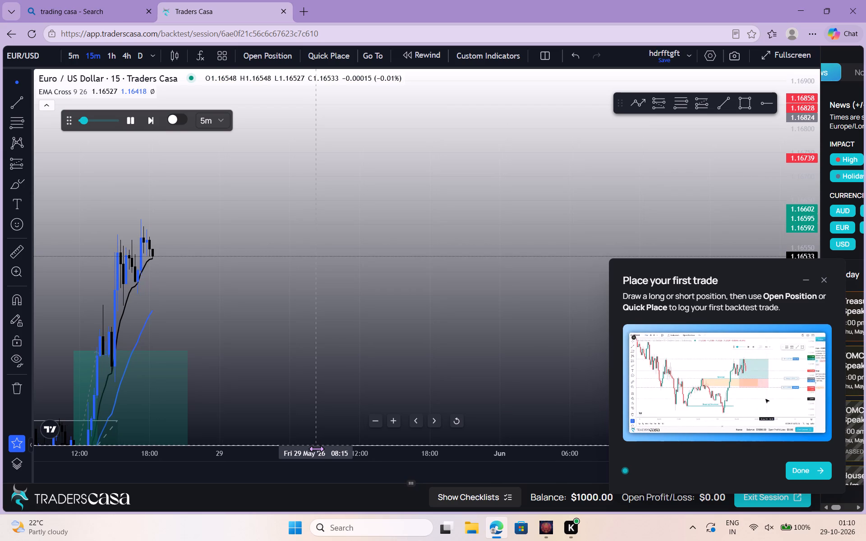
click(314, 289)
drag(314, 289, 294, 209)
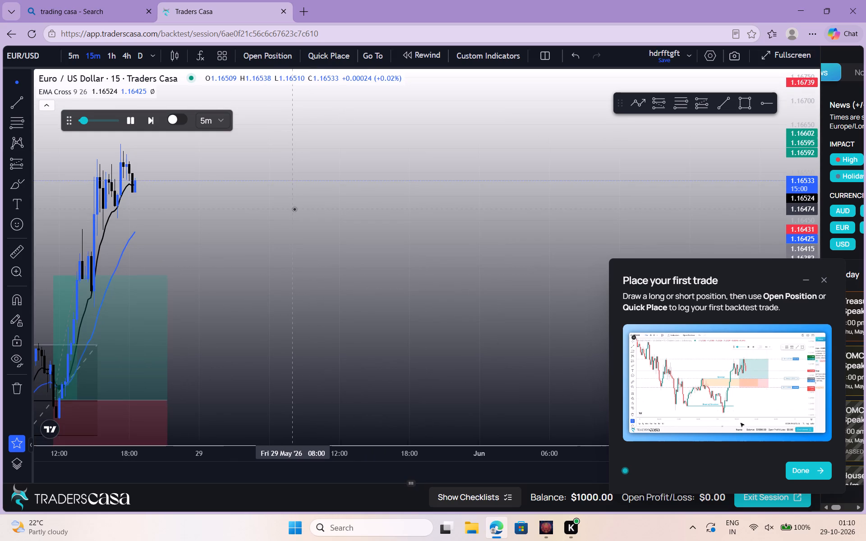
double_click(217, 203)
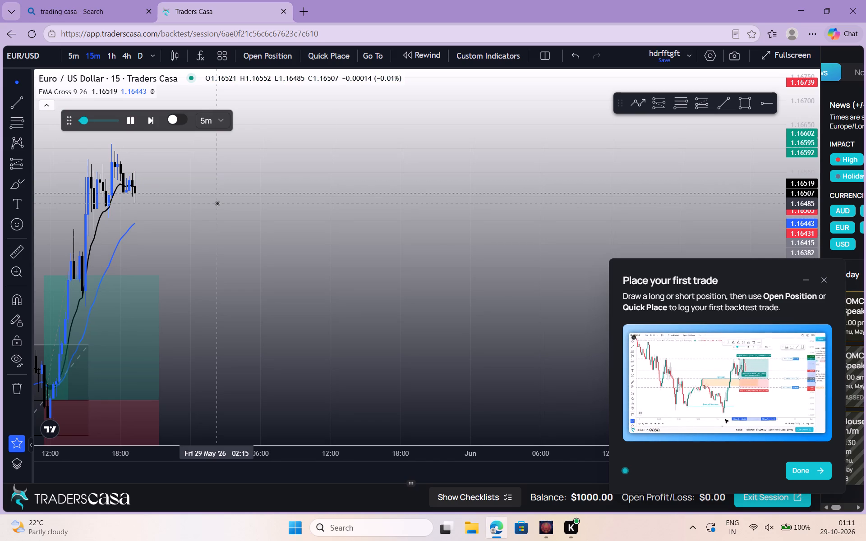
click(184, 213)
drag(184, 213, 267, 202)
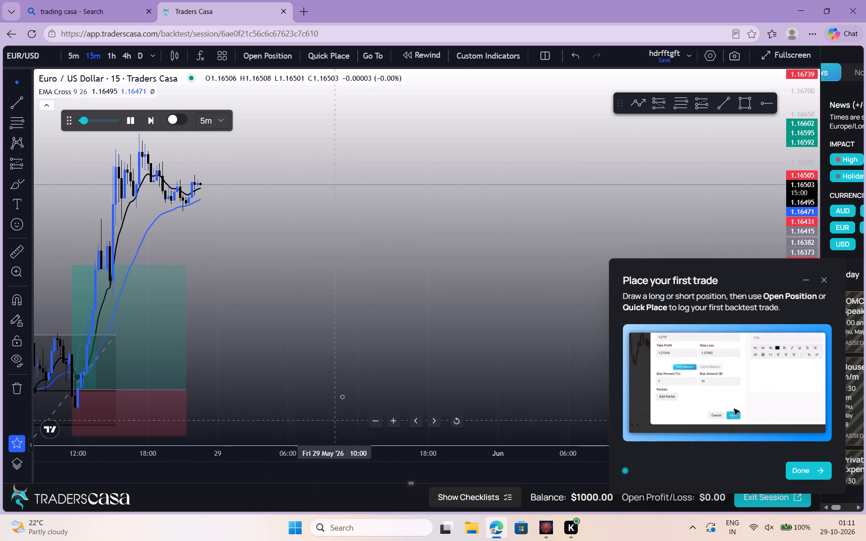
click(366, 338)
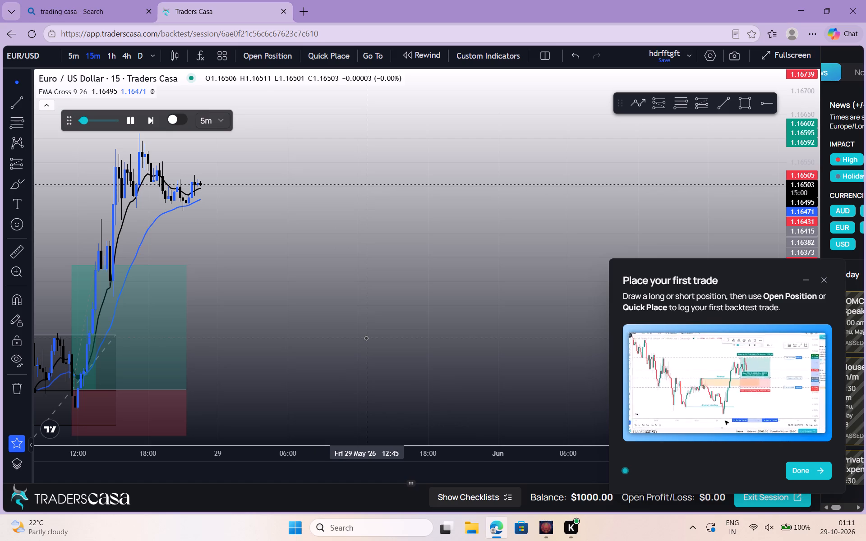